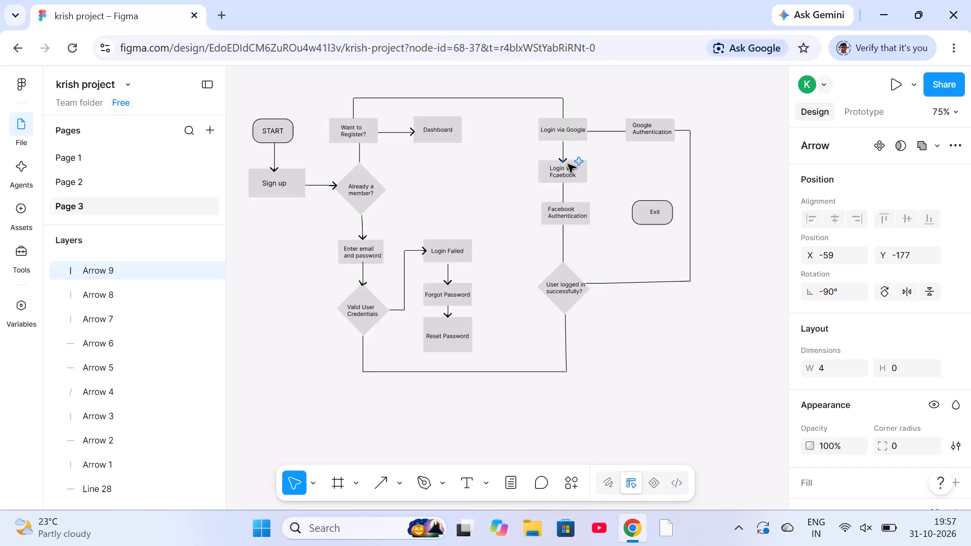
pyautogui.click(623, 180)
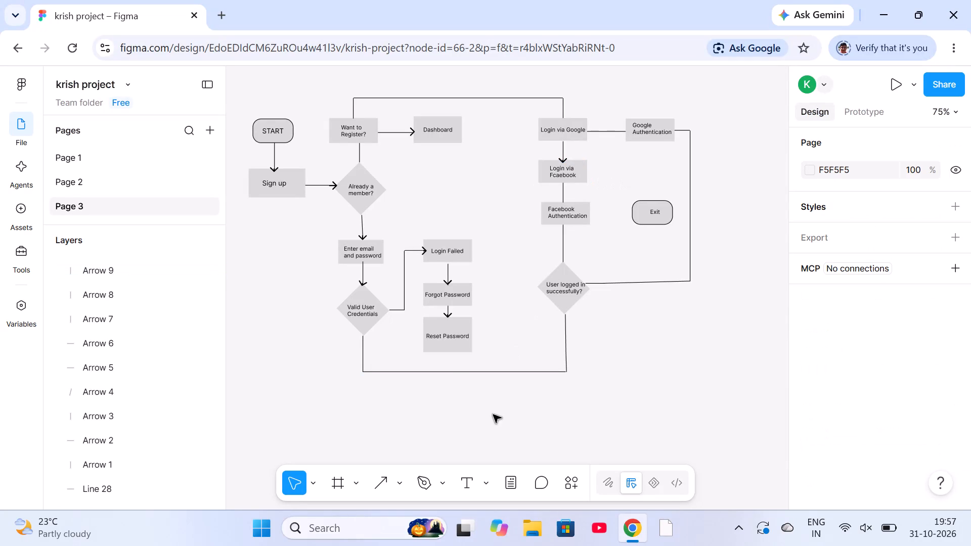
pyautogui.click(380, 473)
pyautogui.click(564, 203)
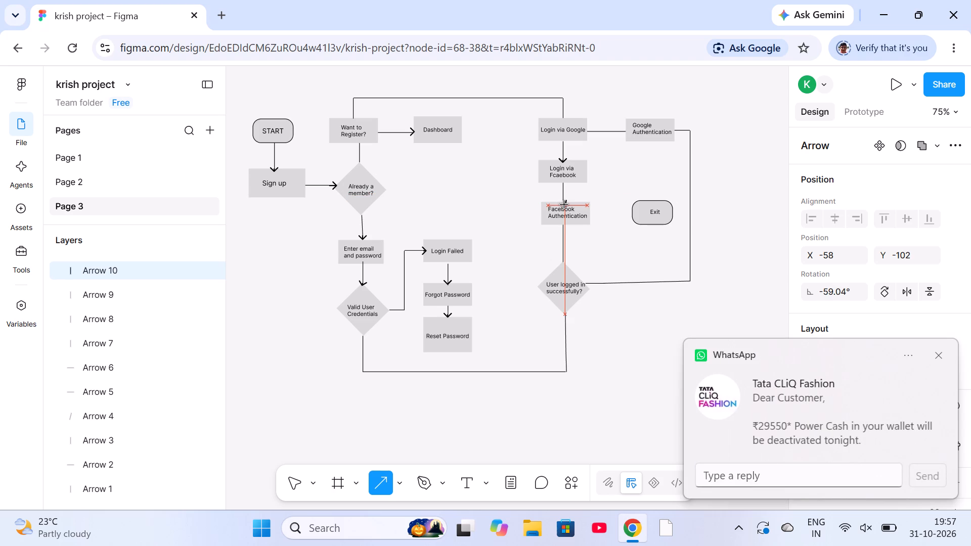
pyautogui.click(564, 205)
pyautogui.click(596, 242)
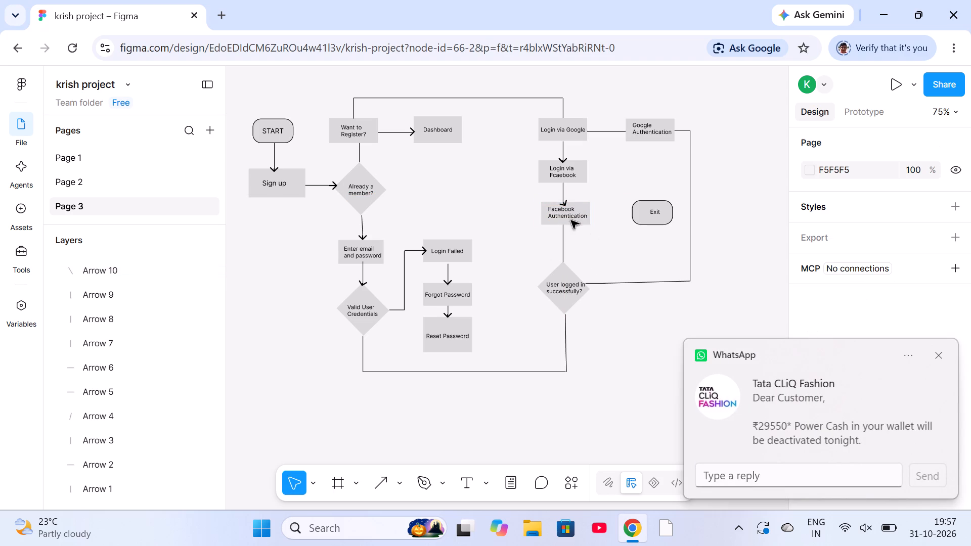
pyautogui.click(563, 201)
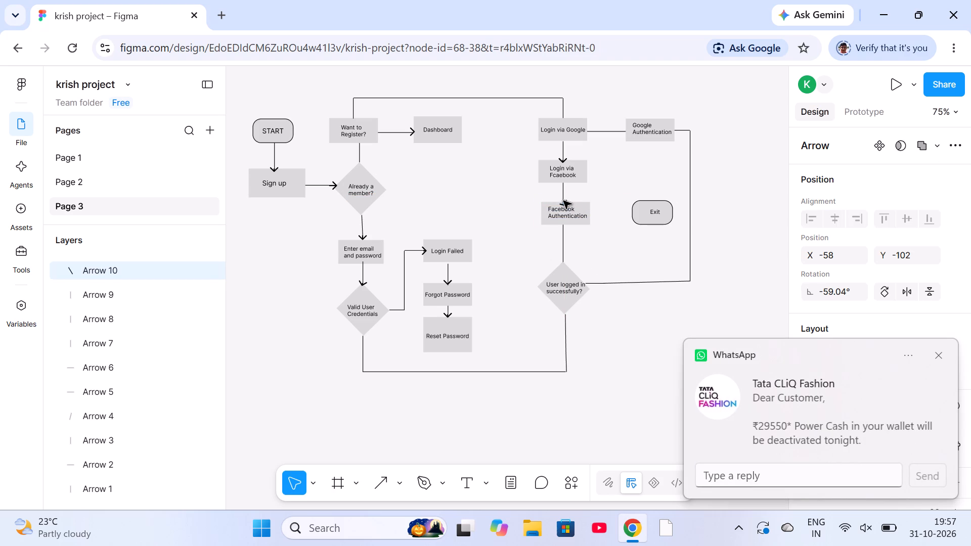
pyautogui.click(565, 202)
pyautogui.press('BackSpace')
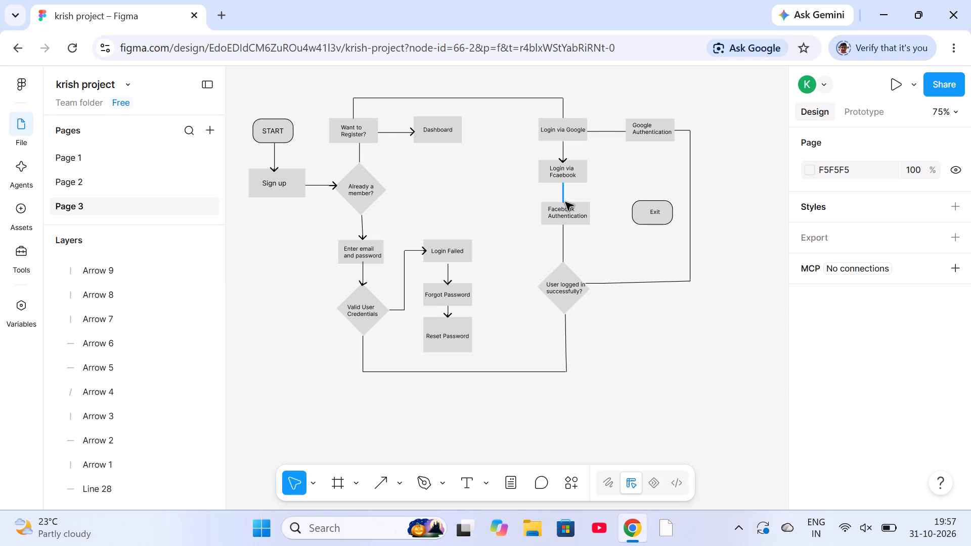
# Draw a vertical downward arrow about 6 long on the connector above the Facebook Authentication box and move it up to Y -111.
pyautogui.click(384, 475)
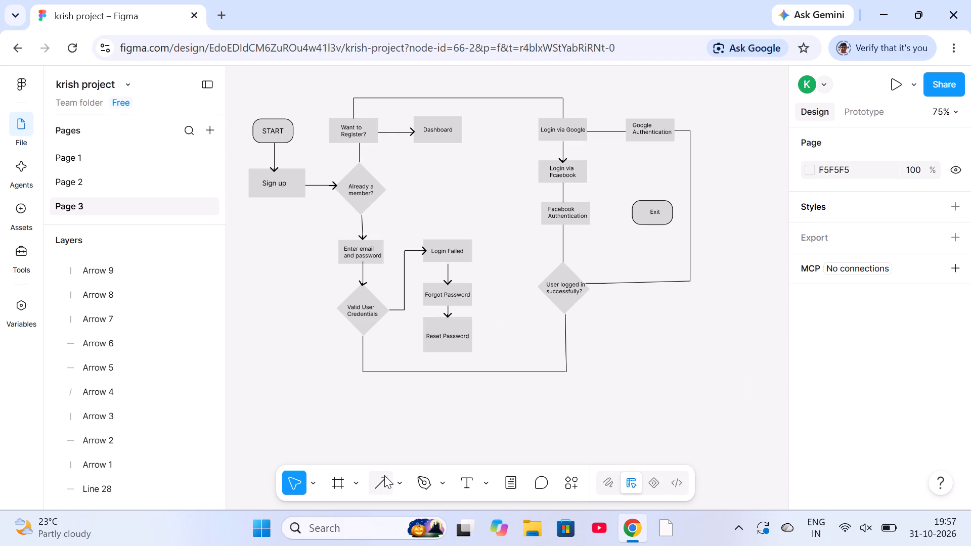
pyautogui.click(563, 202)
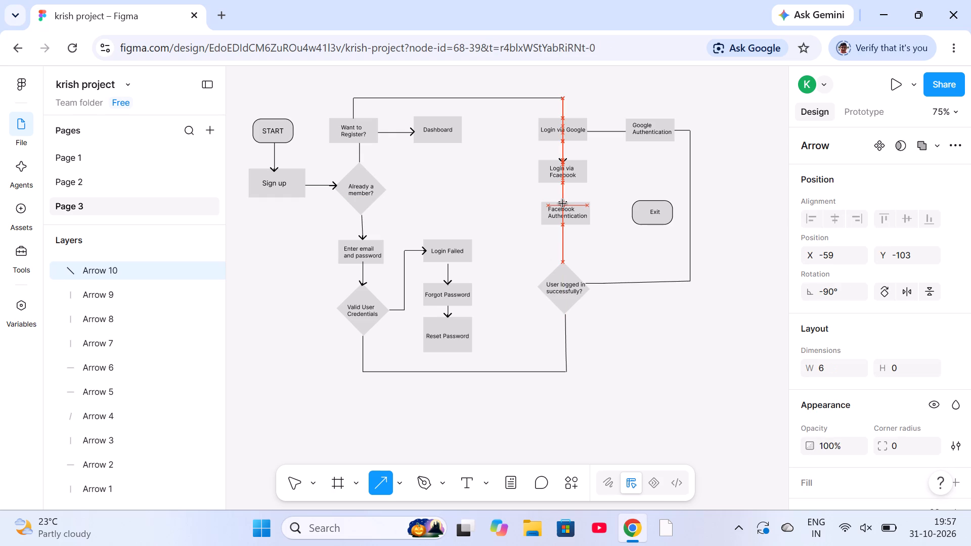
pyautogui.click(563, 204)
pyautogui.click(553, 257)
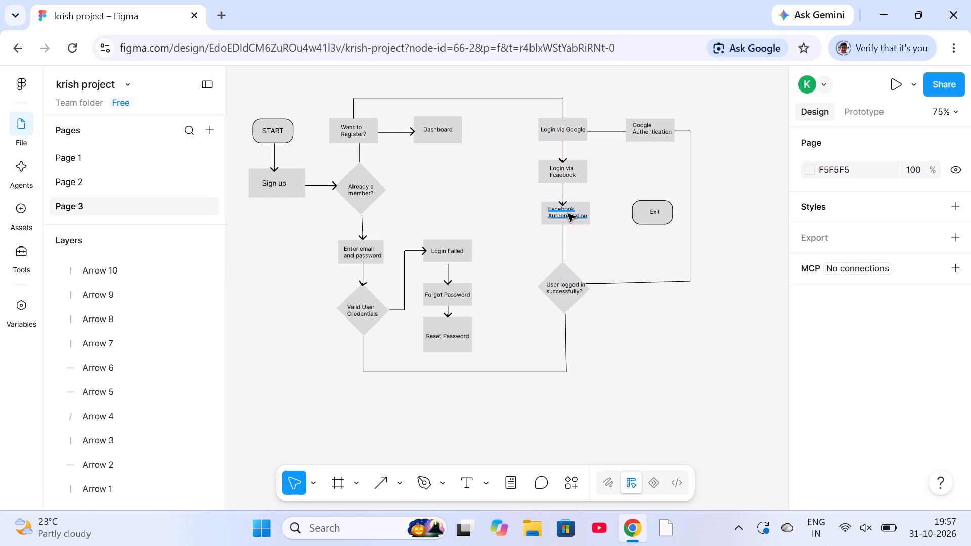
pyautogui.click(563, 202)
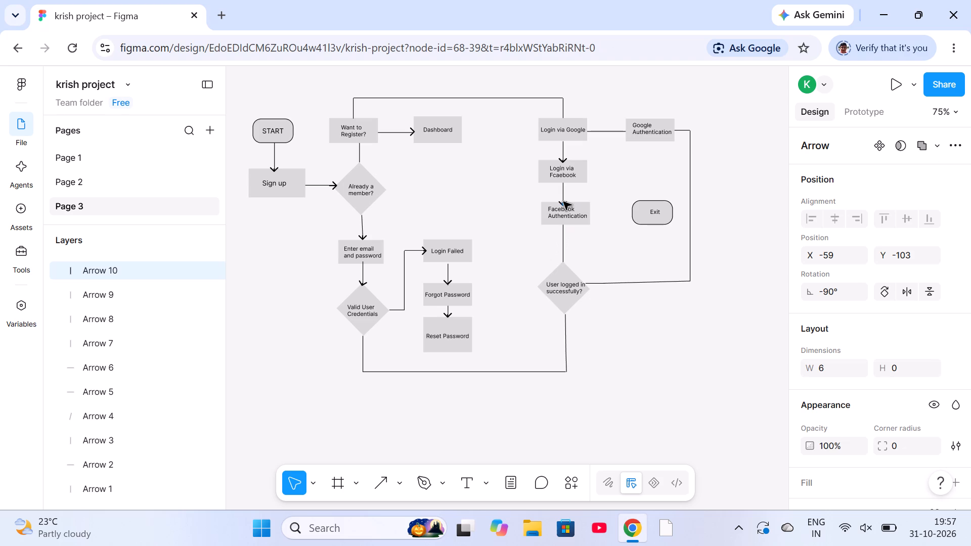
pyautogui.click(563, 202)
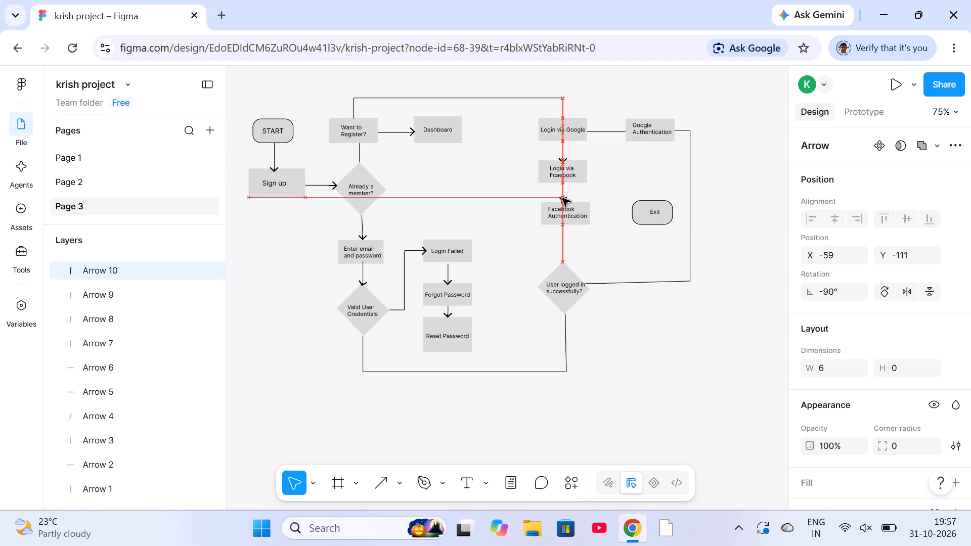
pyautogui.click(562, 198)
pyautogui.click(532, 266)
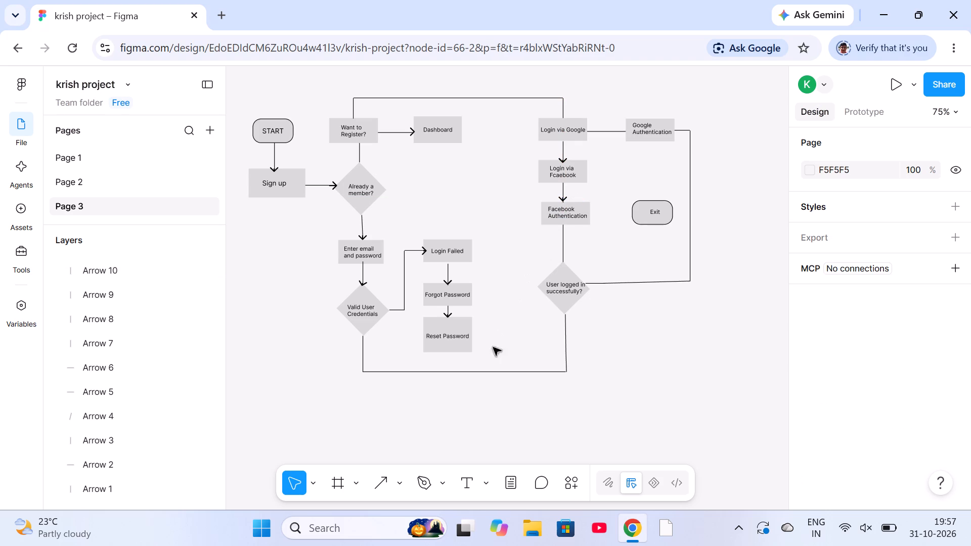
# Draw a vertical downward arrow about 26 long from the connector into the top of the "User logged in successfully?" diamond.
pyautogui.click(384, 479)
pyautogui.click(564, 259)
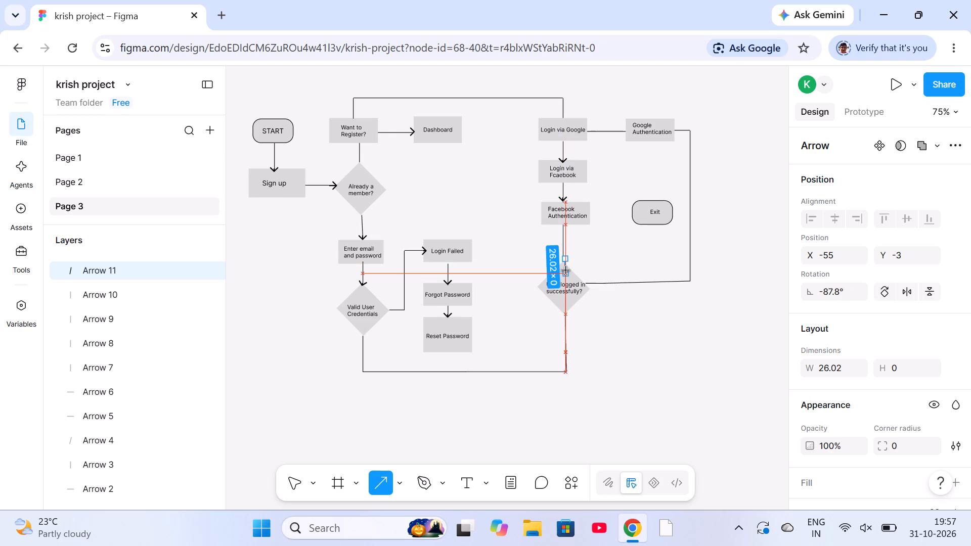
pyautogui.click(565, 273)
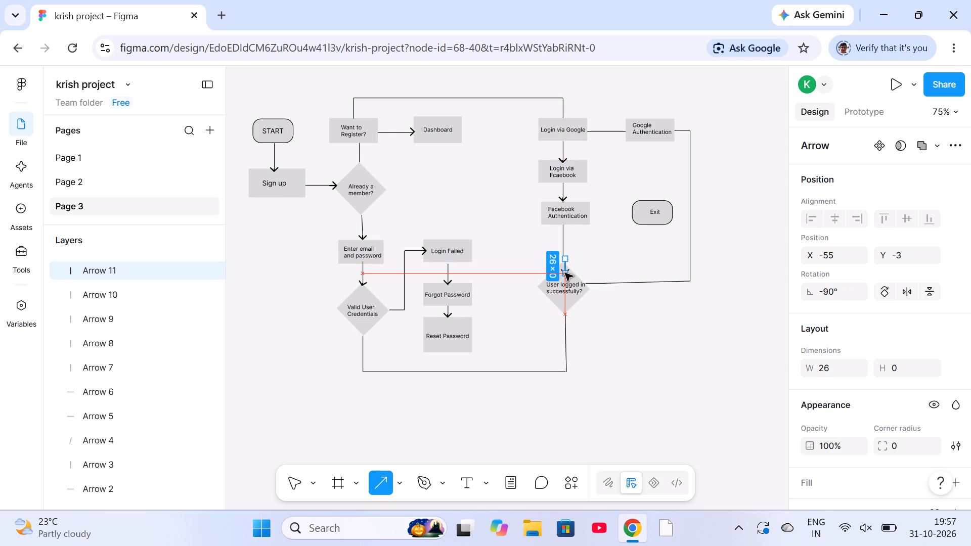
pyautogui.click(597, 259)
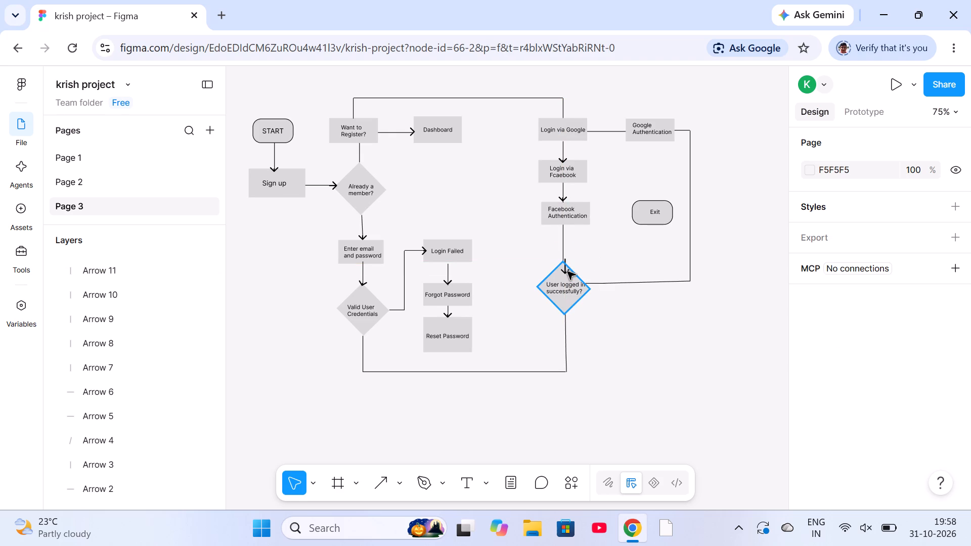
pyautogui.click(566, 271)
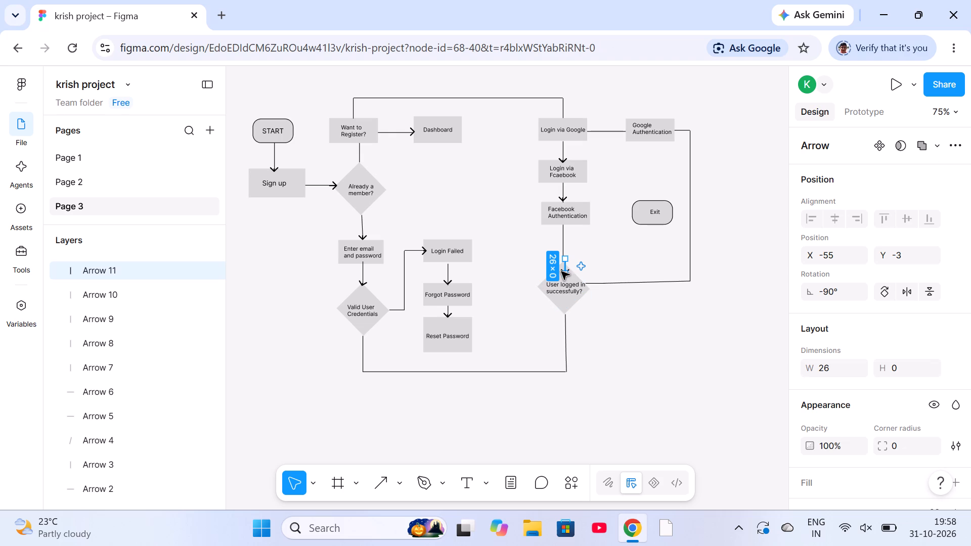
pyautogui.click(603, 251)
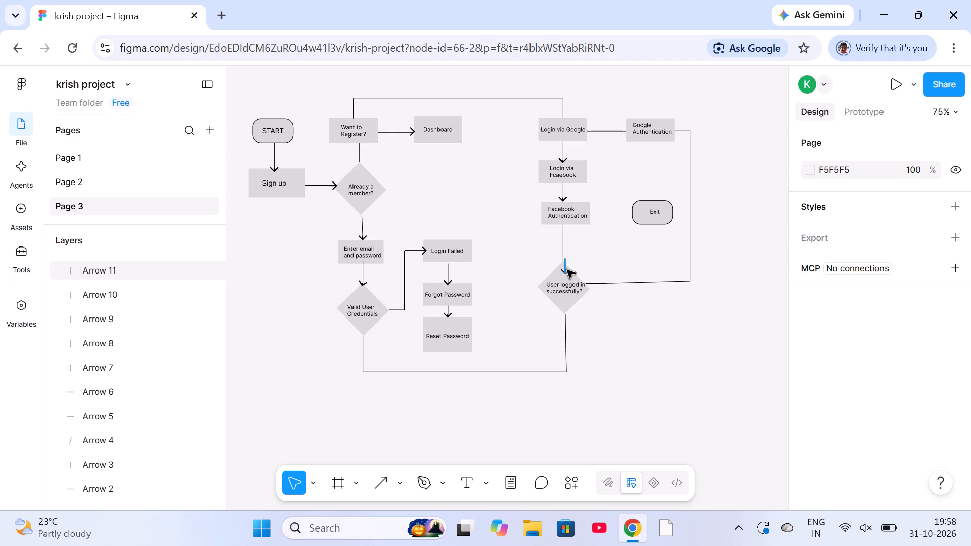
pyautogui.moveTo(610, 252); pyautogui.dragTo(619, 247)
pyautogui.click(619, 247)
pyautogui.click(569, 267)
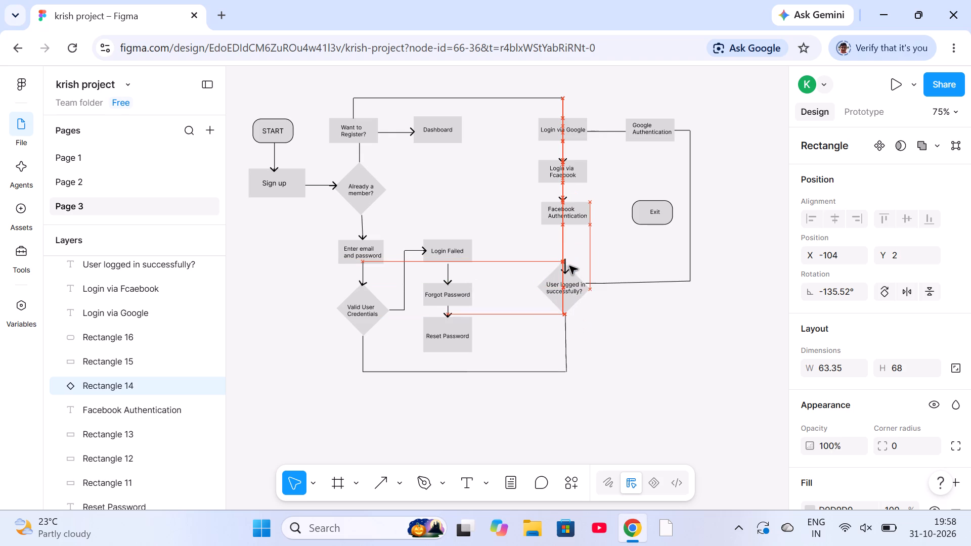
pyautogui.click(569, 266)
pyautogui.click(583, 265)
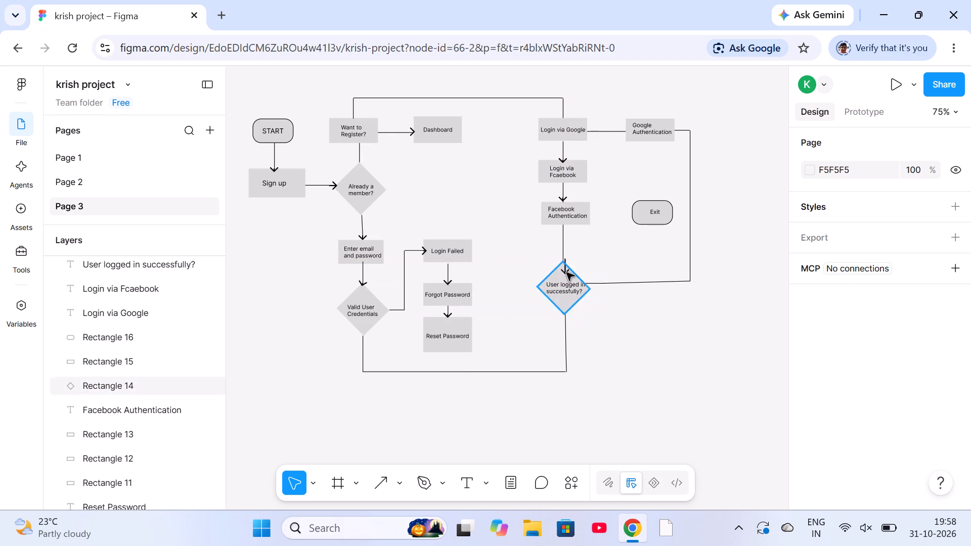
# Shorten the arrow above the "User logged in successfully?" diamond to about 17 long and align its head with the diamond's top corner.
pyautogui.click(564, 268)
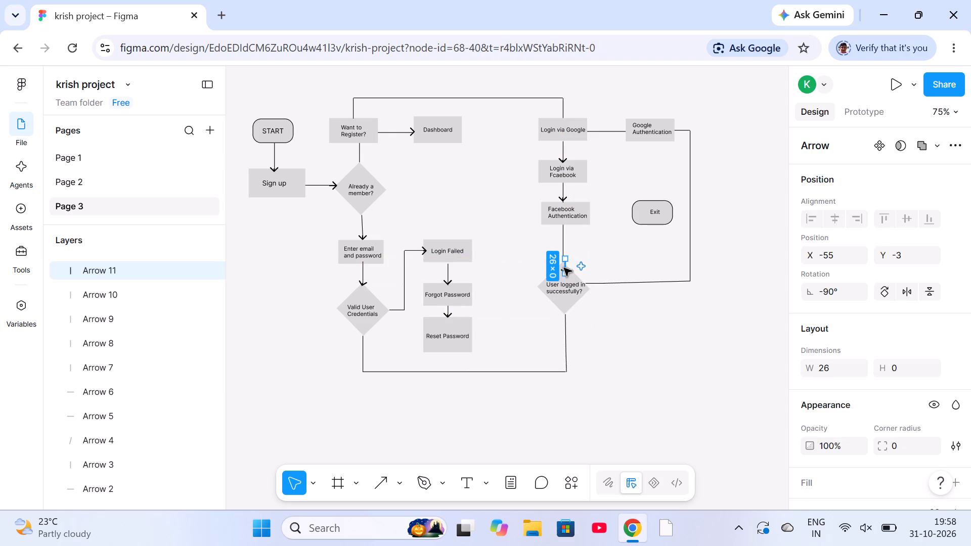
pyautogui.click(564, 268)
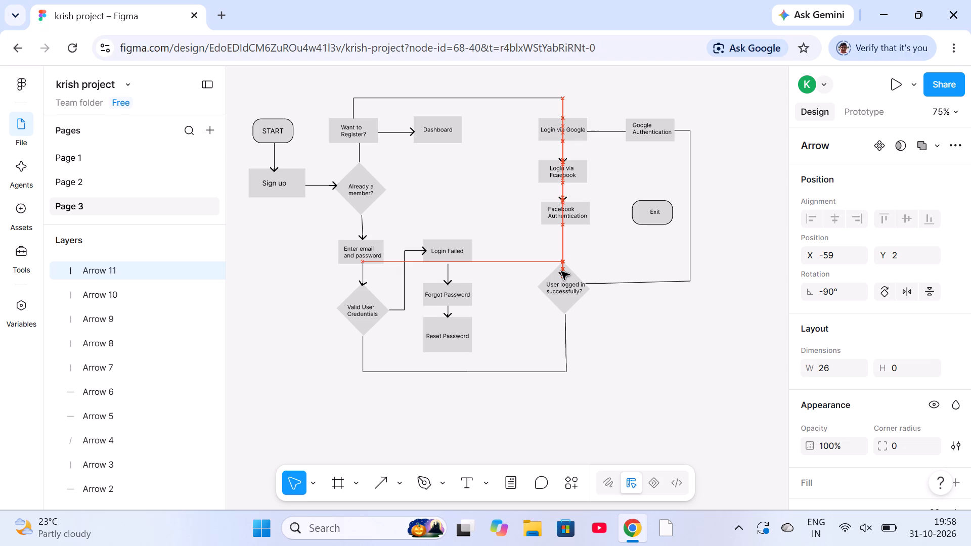
pyautogui.click(561, 274)
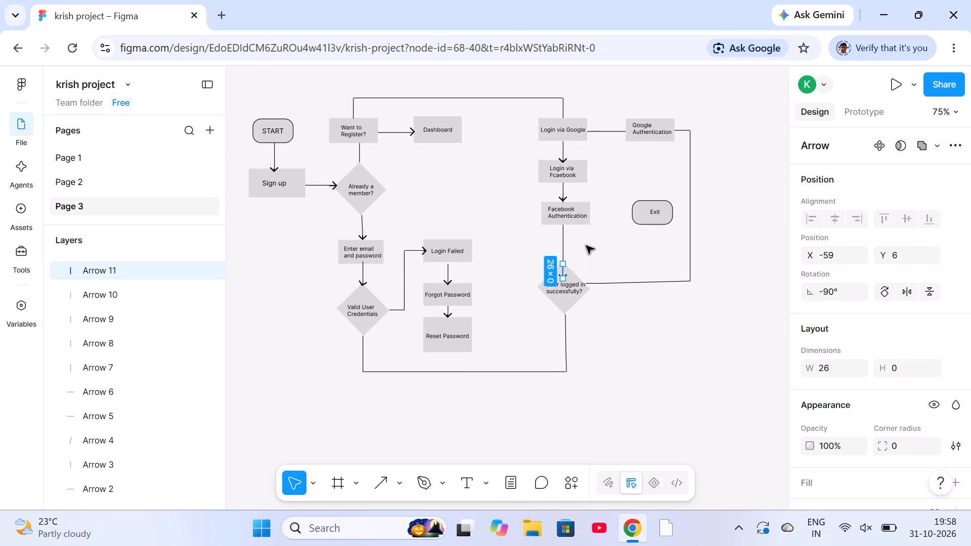
pyautogui.click(586, 246)
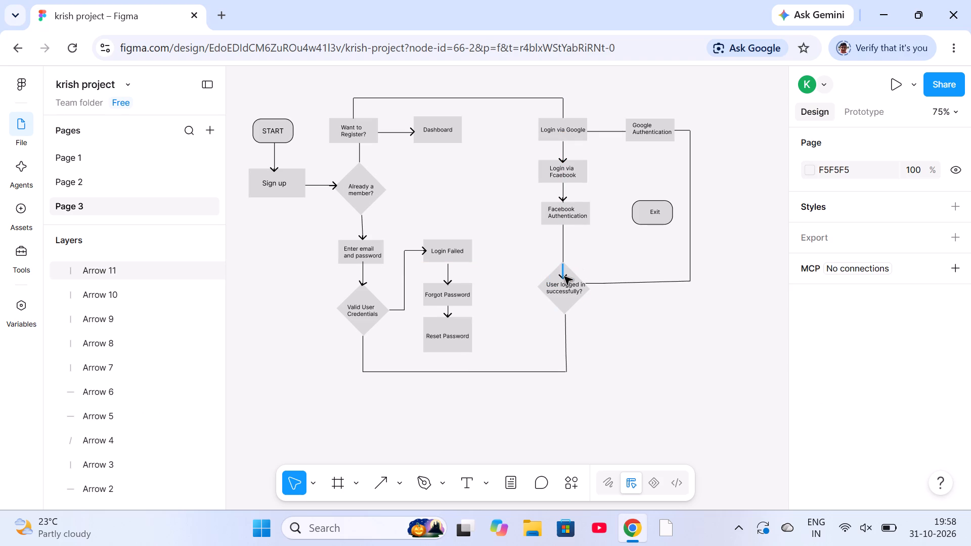
pyautogui.click(564, 277)
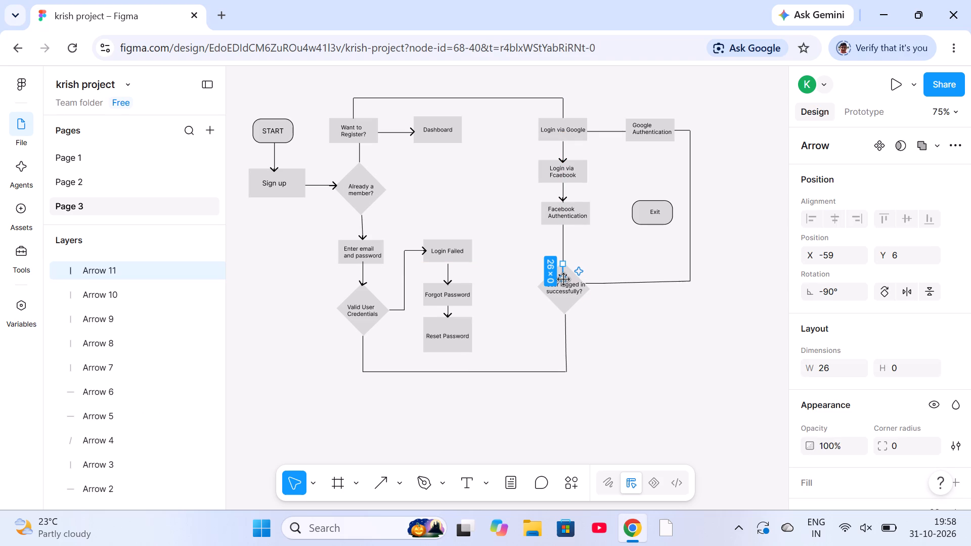
pyautogui.click(564, 280)
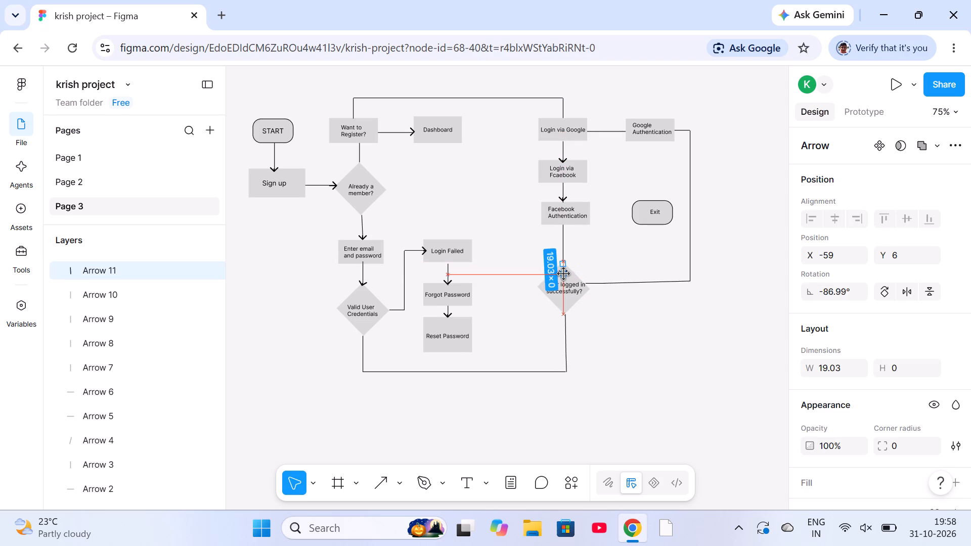
pyautogui.click(564, 270)
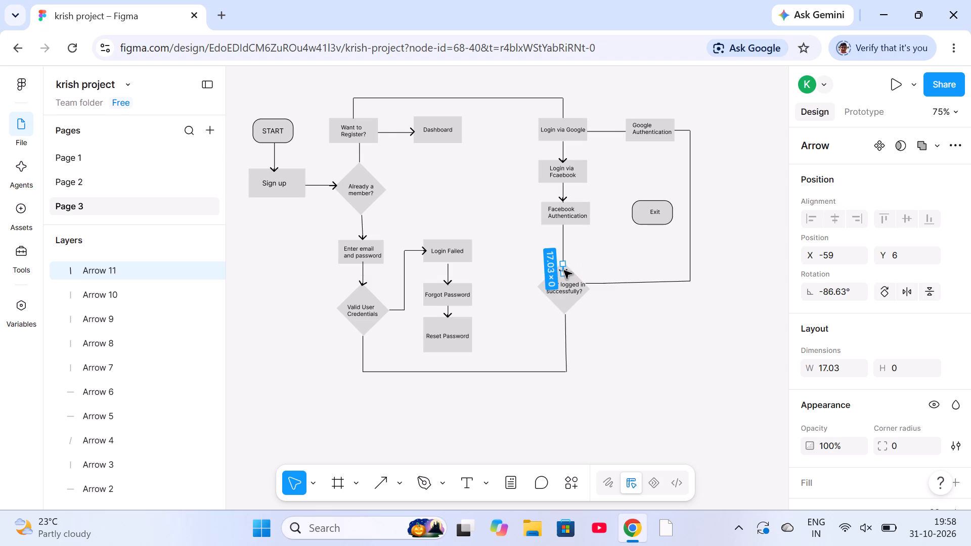
pyautogui.click(598, 260)
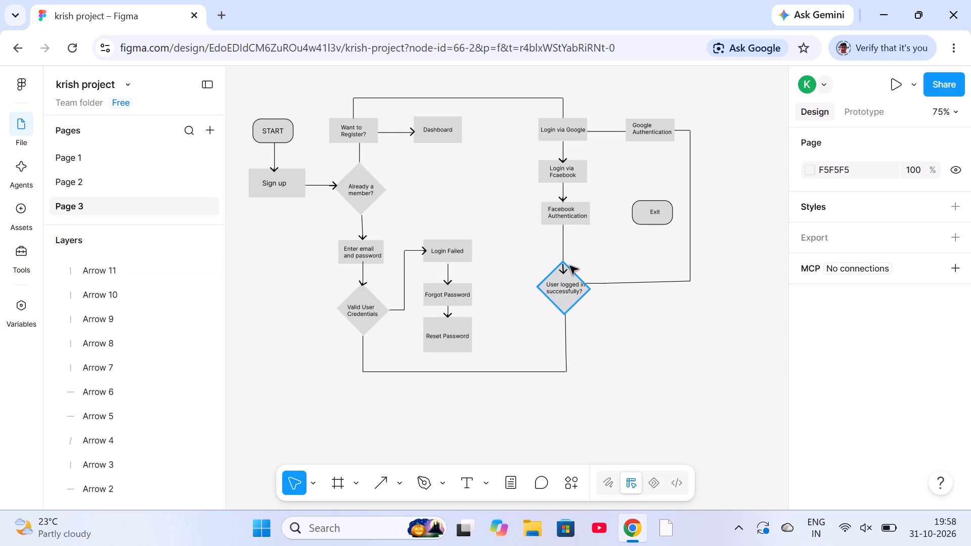
pyautogui.click(561, 267)
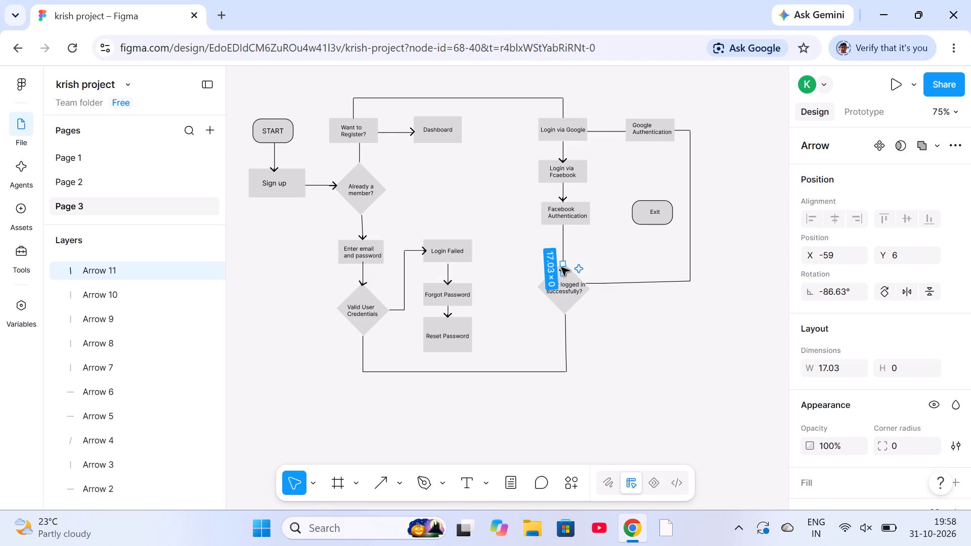
pyautogui.click(561, 267)
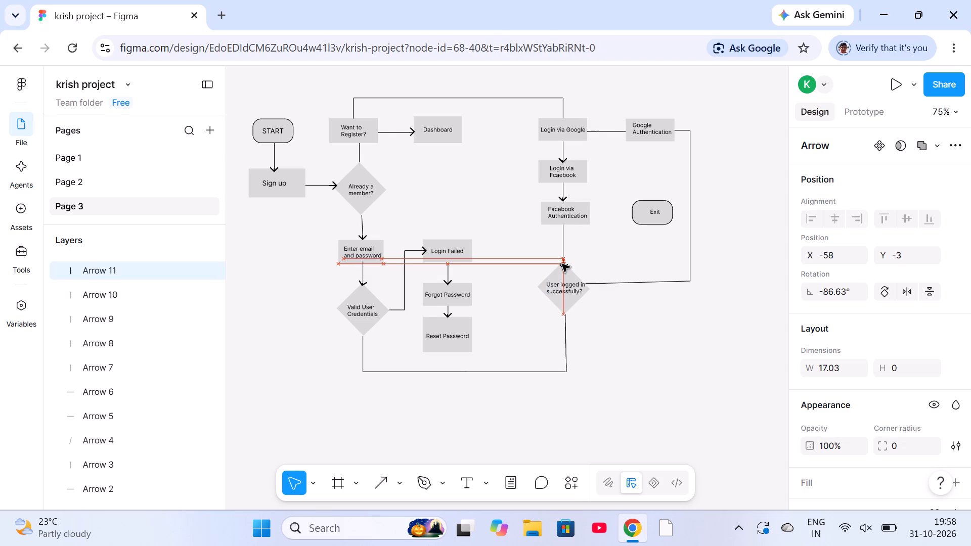
pyautogui.click(562, 264)
pyautogui.click(611, 264)
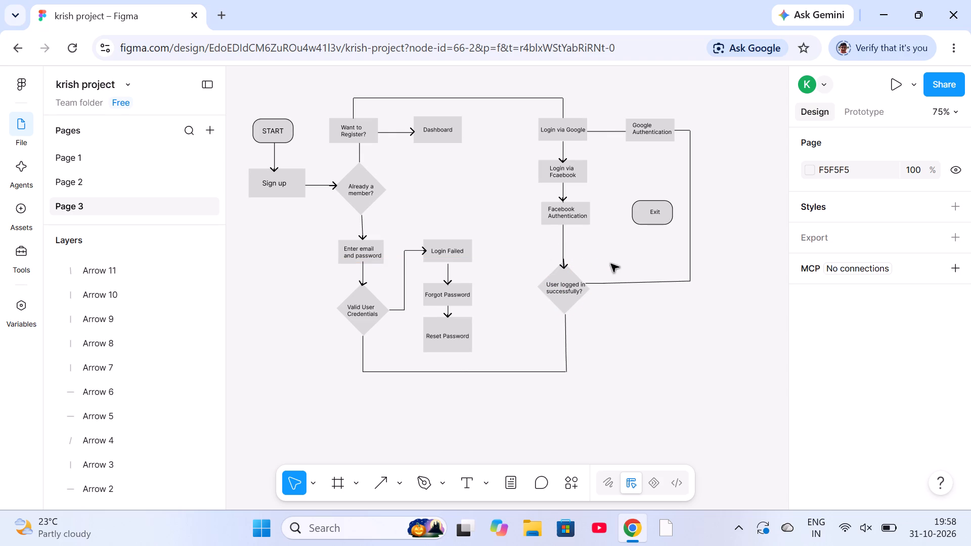
# Draw an upward arrow at the end of the connector entering the bottom corner of the "User logged in successfully?" diamond.
pyautogui.click(384, 479)
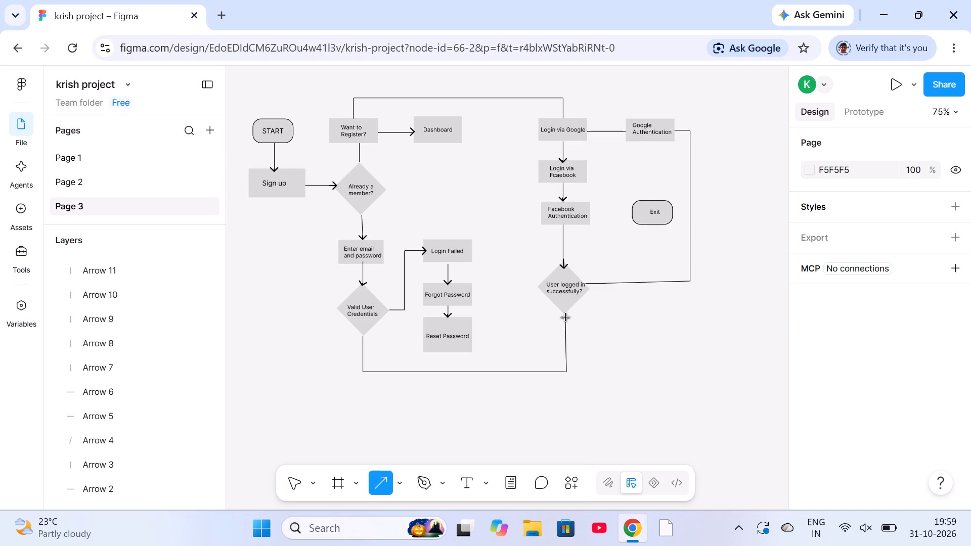
pyautogui.click(566, 317)
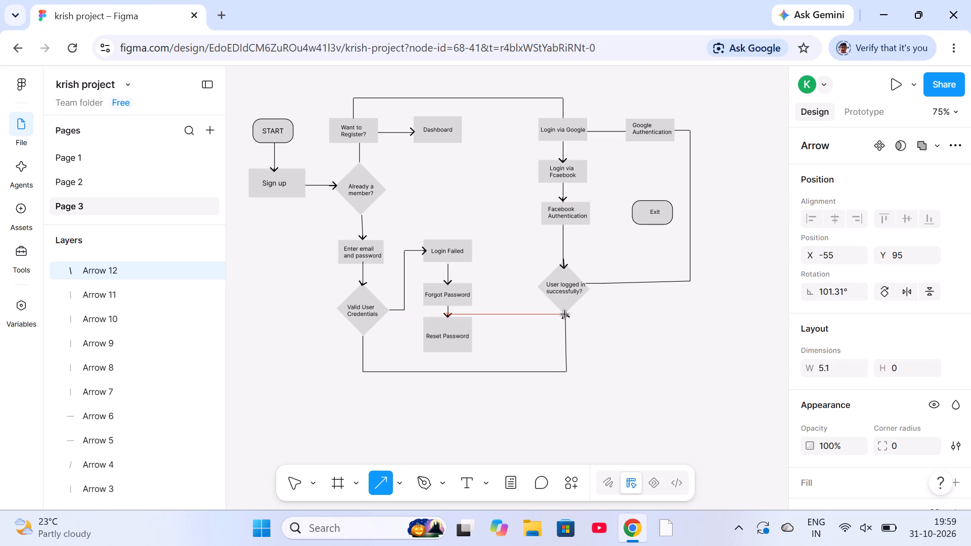
# Finish the short upward arrow with its head at the bottom corner of the "User logged in successfully?" diamond.
pyautogui.click(565, 314)
pyautogui.click(585, 328)
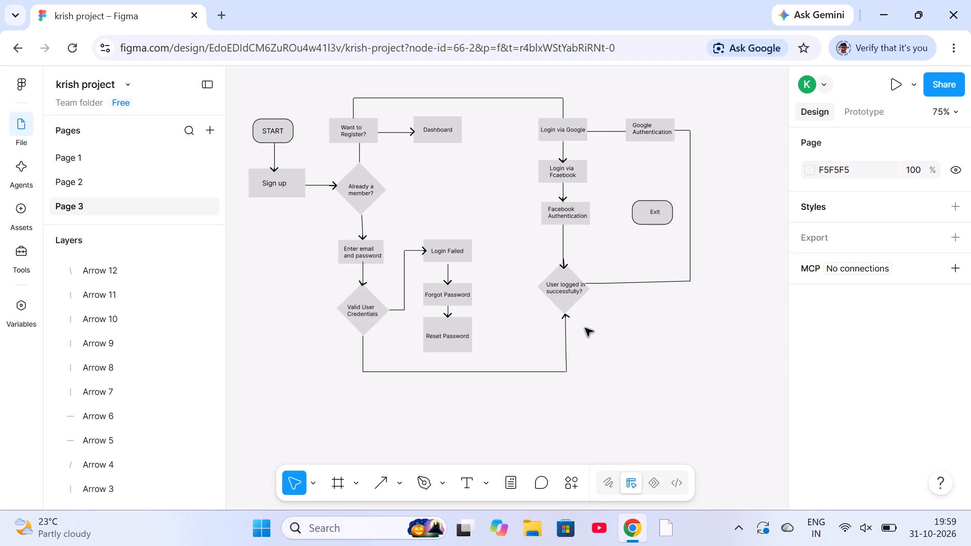
pyautogui.click(617, 322)
# Move the arrow above the "User logged in successfully?" diamond up to about Y -12, so its head meets the diamond's top corner.
pyautogui.click(565, 259)
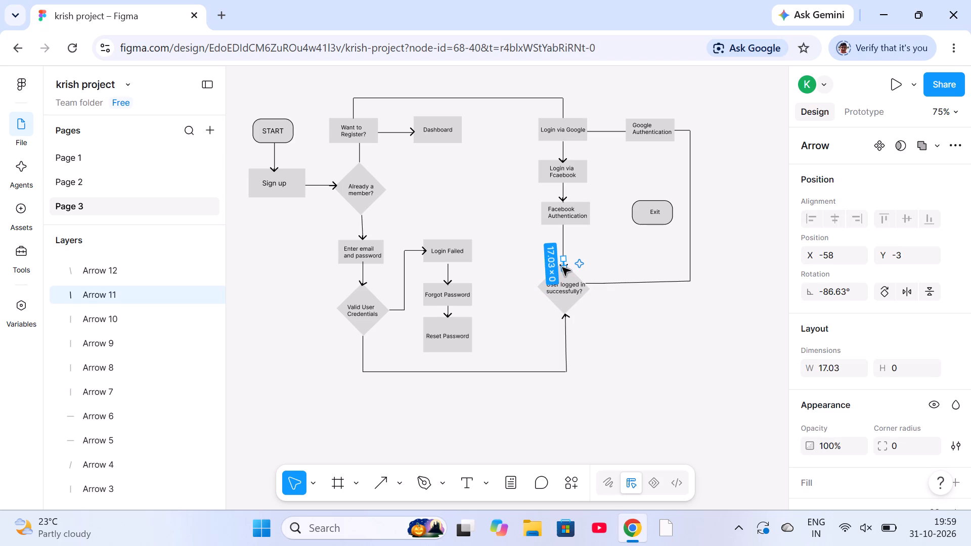
pyautogui.click(562, 267)
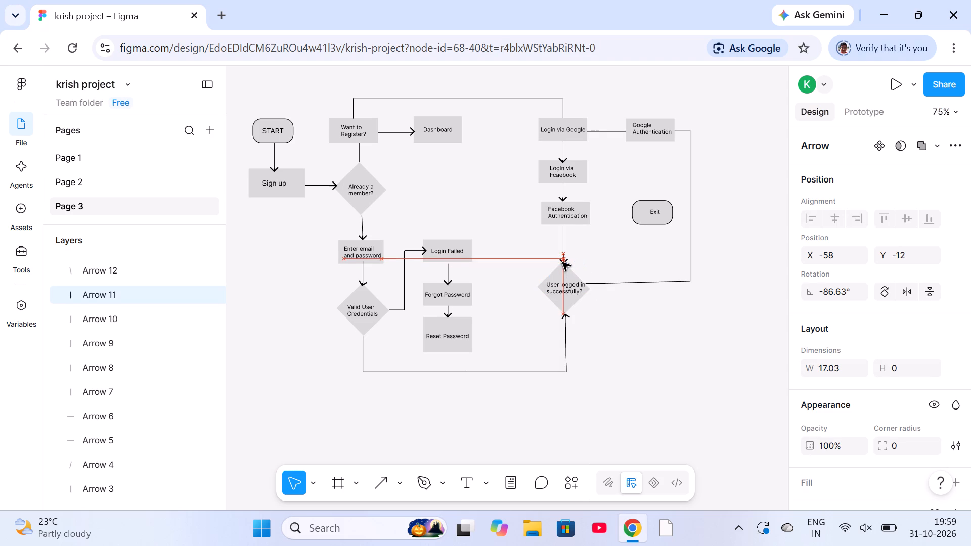
pyautogui.click(562, 262)
pyautogui.click(596, 265)
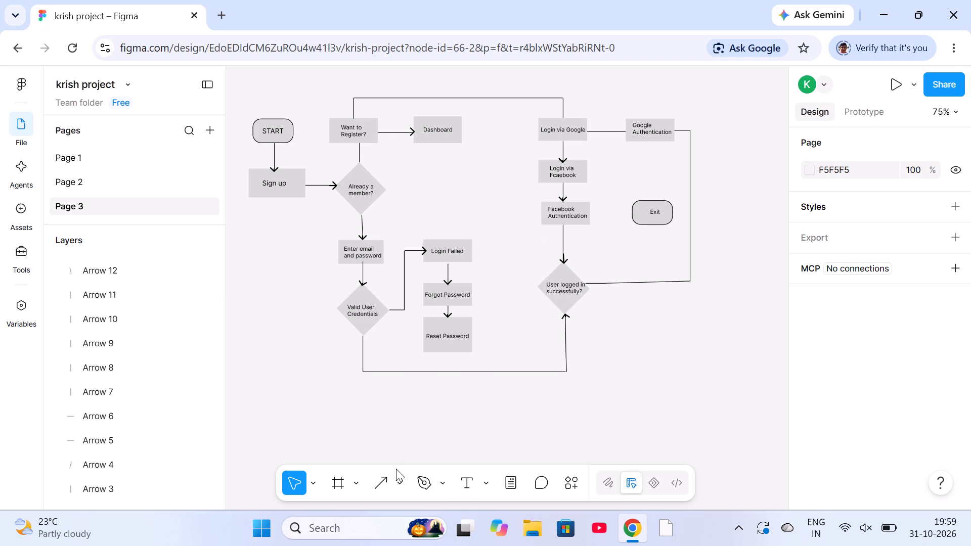
# Draw an arrow at the end of the Google Authentication connector where it enters the "User logged in successfully?" diamond.
pyautogui.click(381, 477)
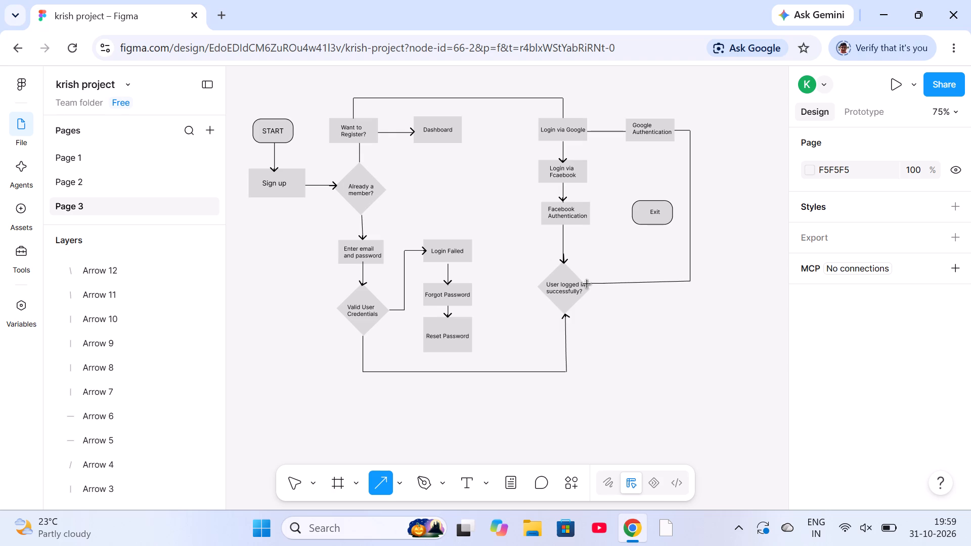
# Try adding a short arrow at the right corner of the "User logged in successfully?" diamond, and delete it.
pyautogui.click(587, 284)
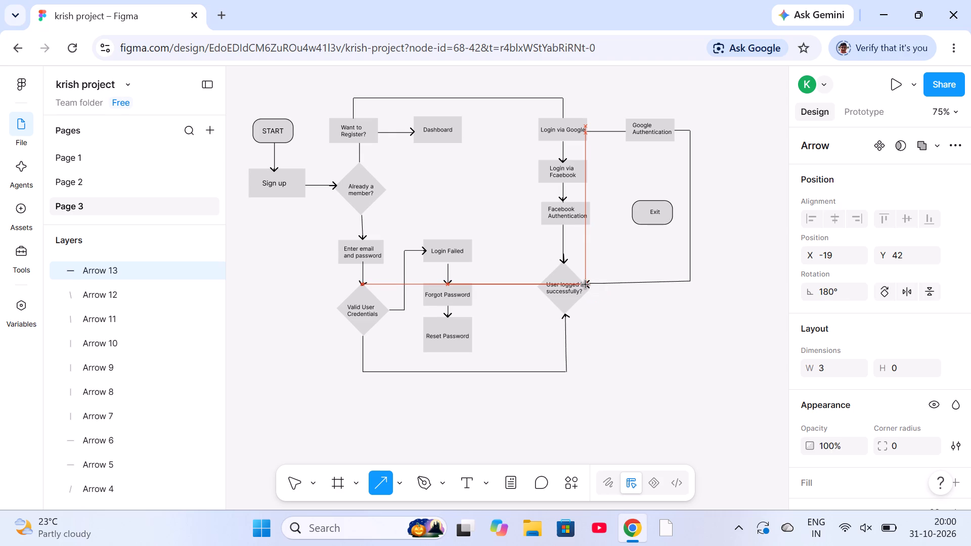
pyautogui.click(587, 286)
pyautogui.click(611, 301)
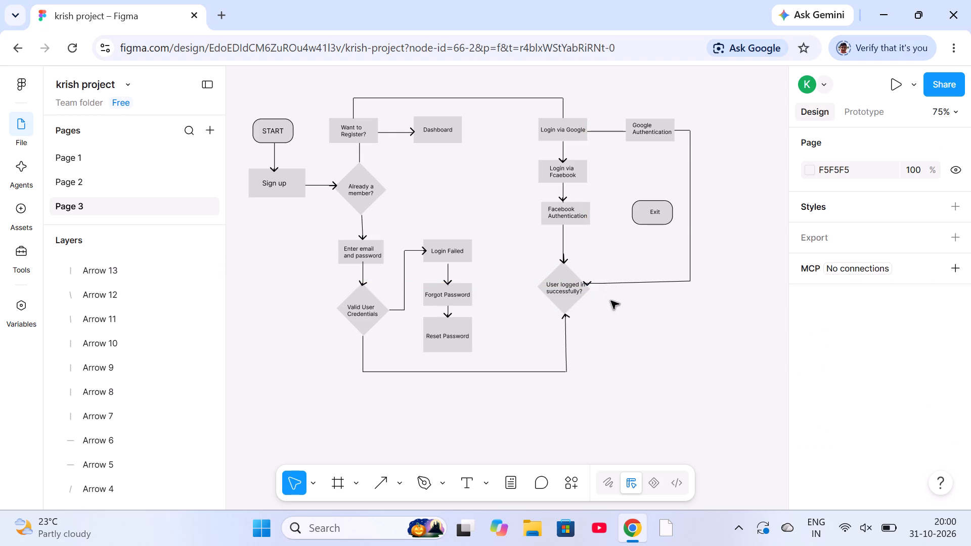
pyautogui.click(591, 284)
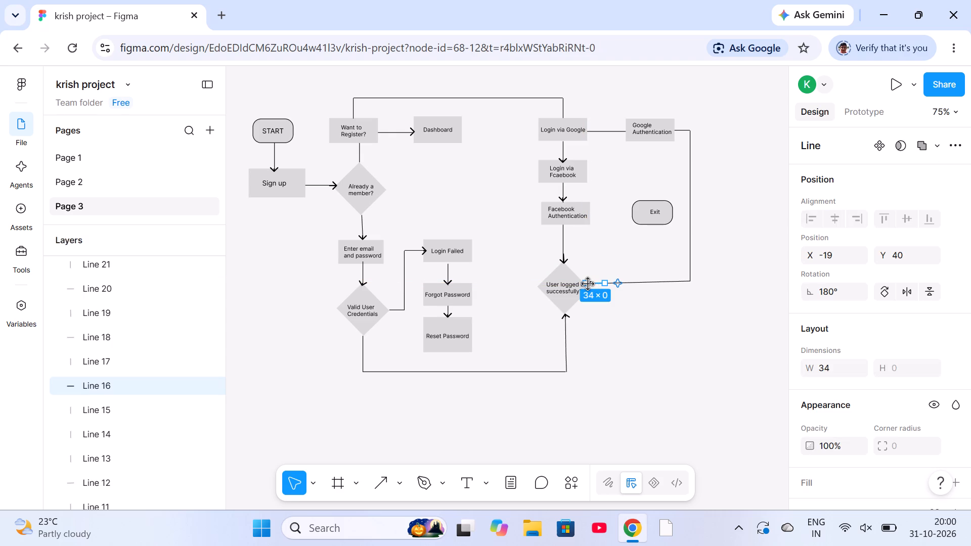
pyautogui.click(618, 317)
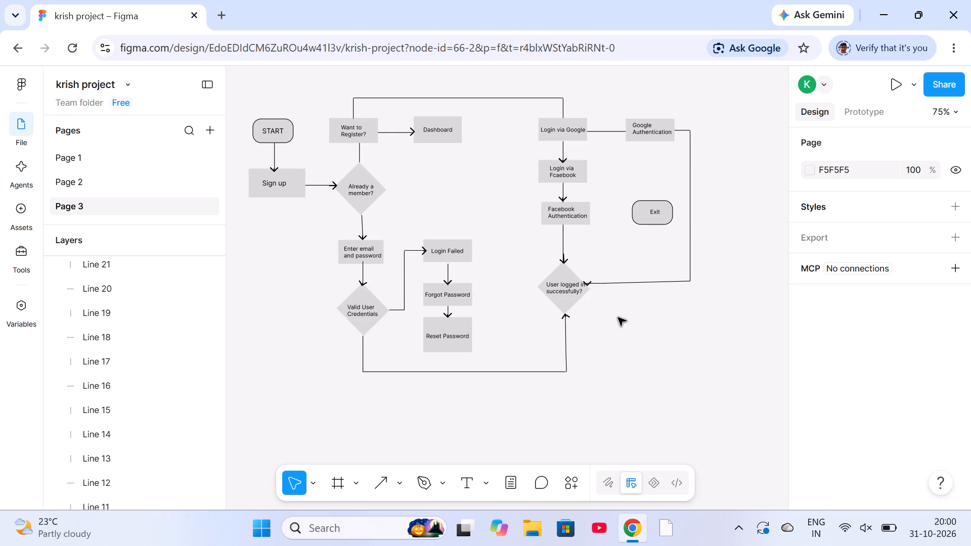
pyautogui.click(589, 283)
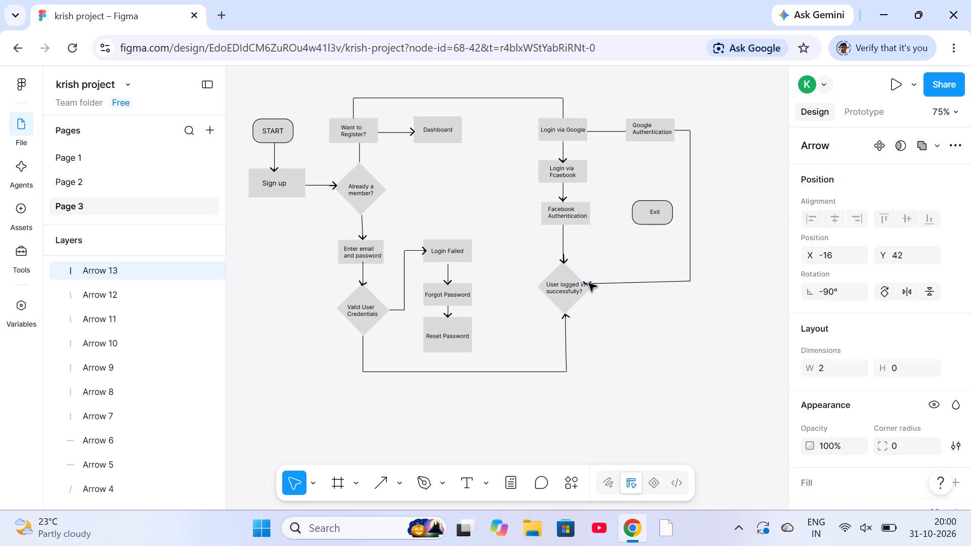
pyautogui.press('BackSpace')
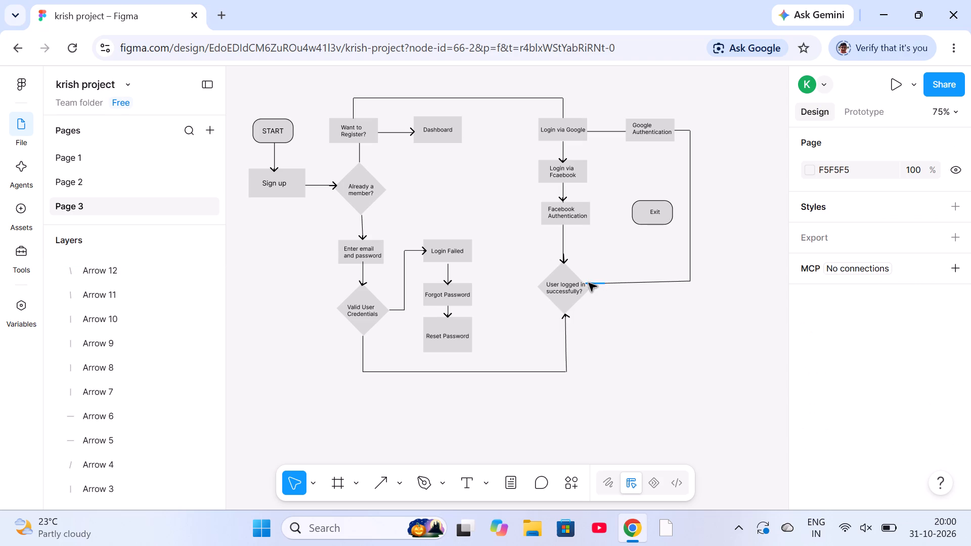
# Draw a horizontal left-pointing arrow about 3 long where the Google Authentication connector meets the "User logged in successfully?" diamond.
pyautogui.click(554, 398)
pyautogui.click(383, 480)
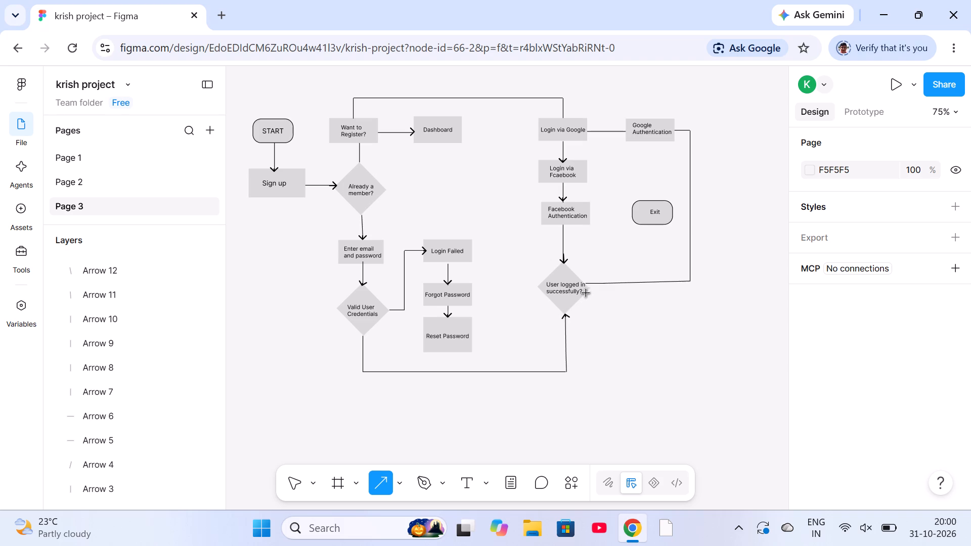
pyautogui.click(586, 285)
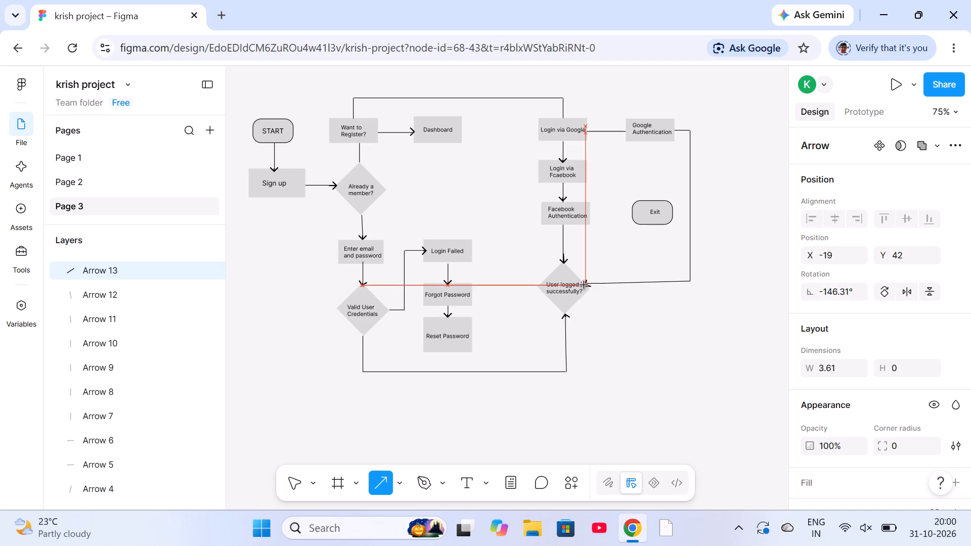
pyautogui.click(582, 284)
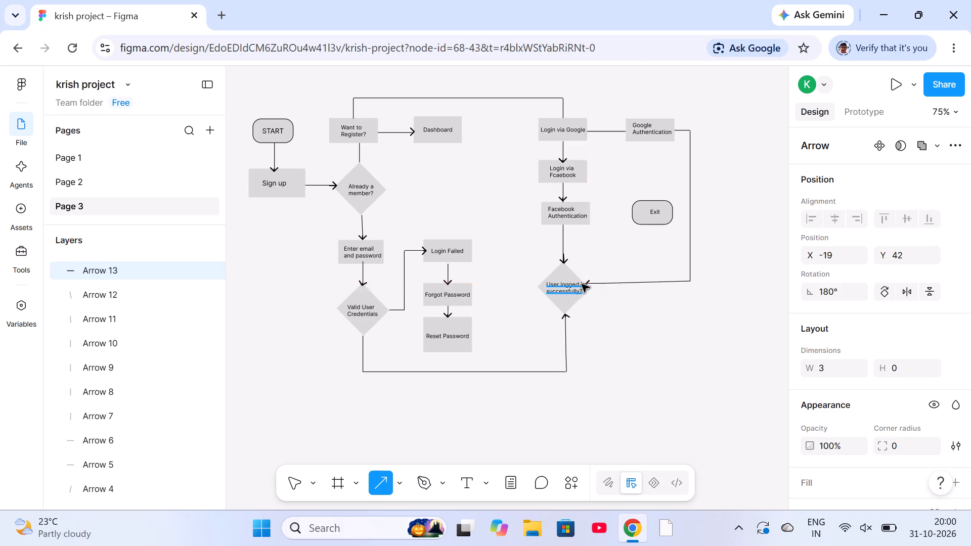
pyautogui.click(610, 306)
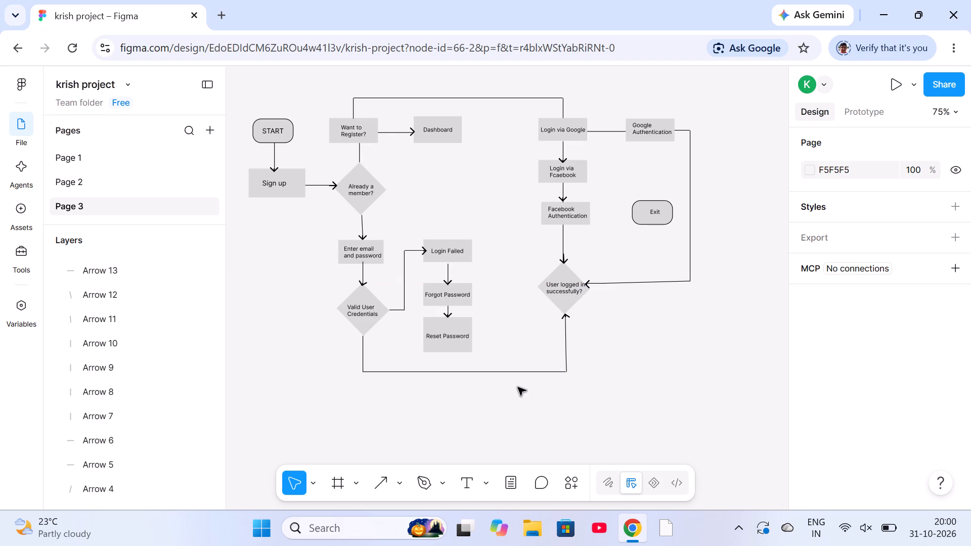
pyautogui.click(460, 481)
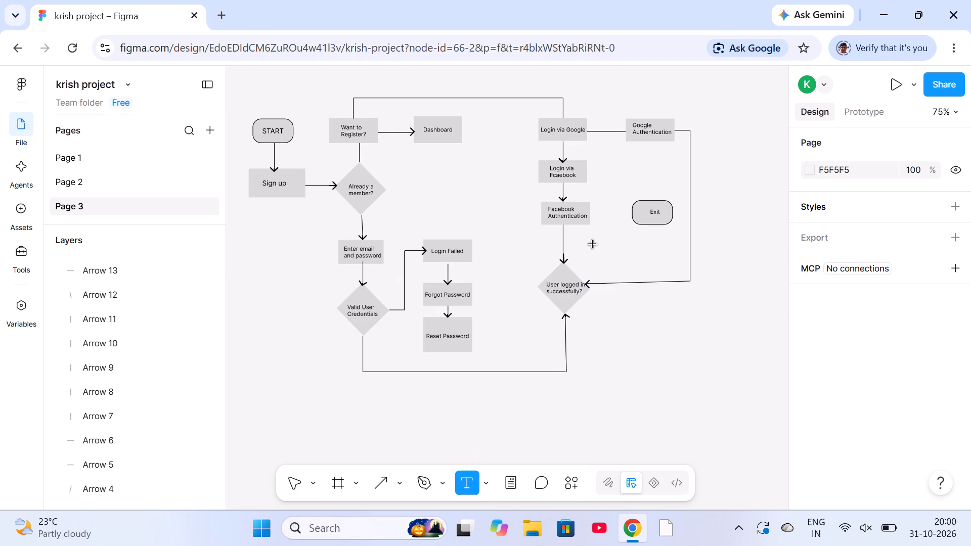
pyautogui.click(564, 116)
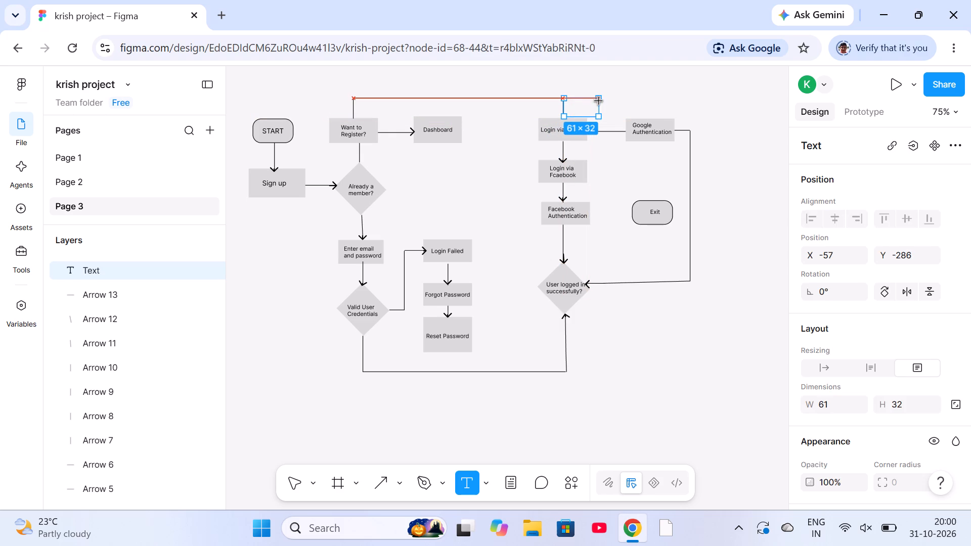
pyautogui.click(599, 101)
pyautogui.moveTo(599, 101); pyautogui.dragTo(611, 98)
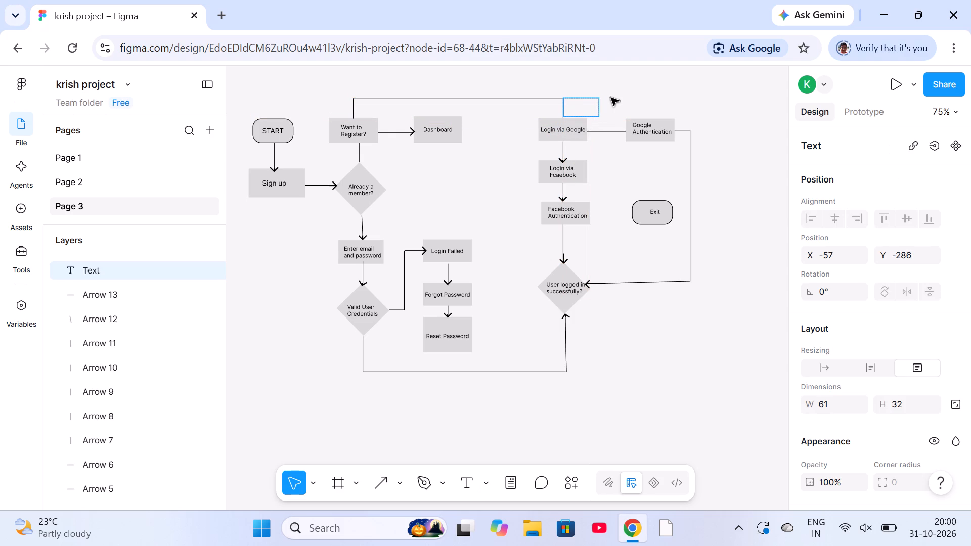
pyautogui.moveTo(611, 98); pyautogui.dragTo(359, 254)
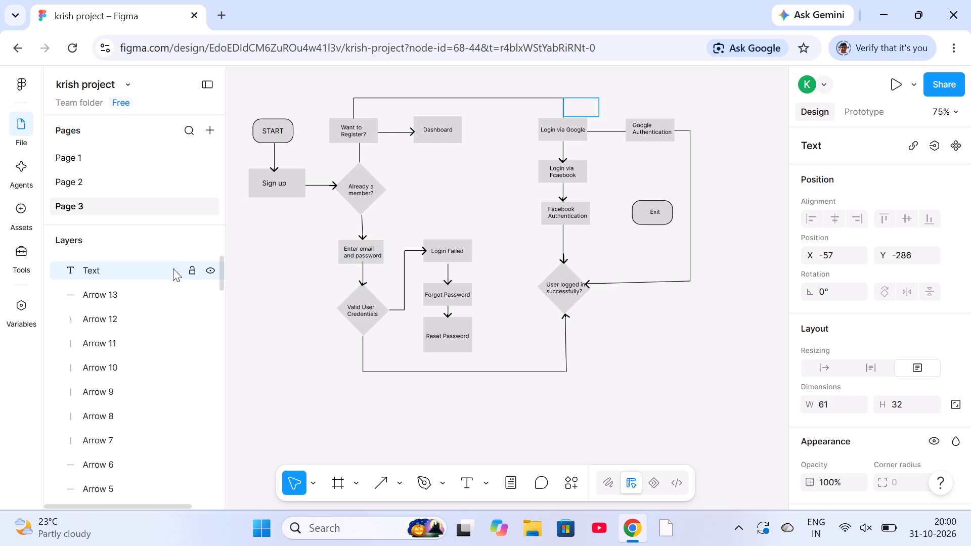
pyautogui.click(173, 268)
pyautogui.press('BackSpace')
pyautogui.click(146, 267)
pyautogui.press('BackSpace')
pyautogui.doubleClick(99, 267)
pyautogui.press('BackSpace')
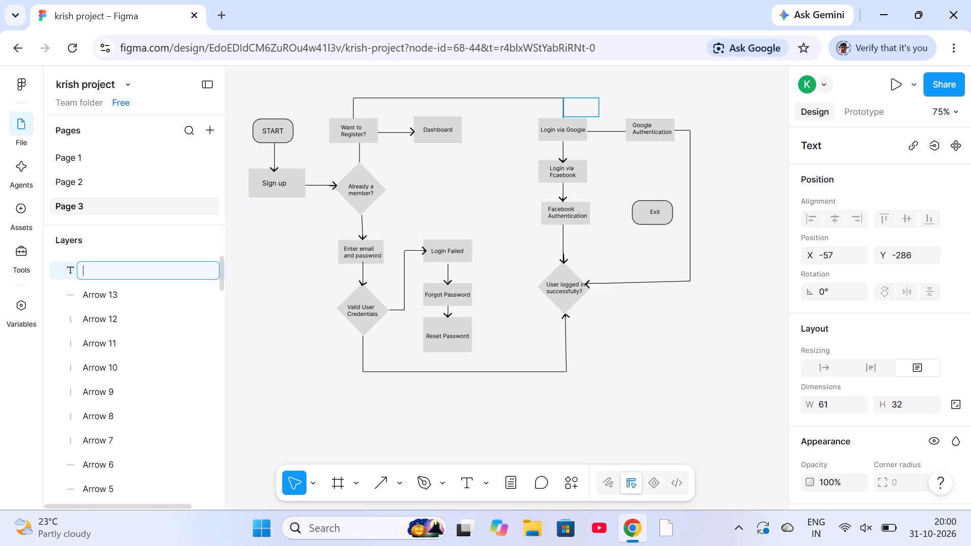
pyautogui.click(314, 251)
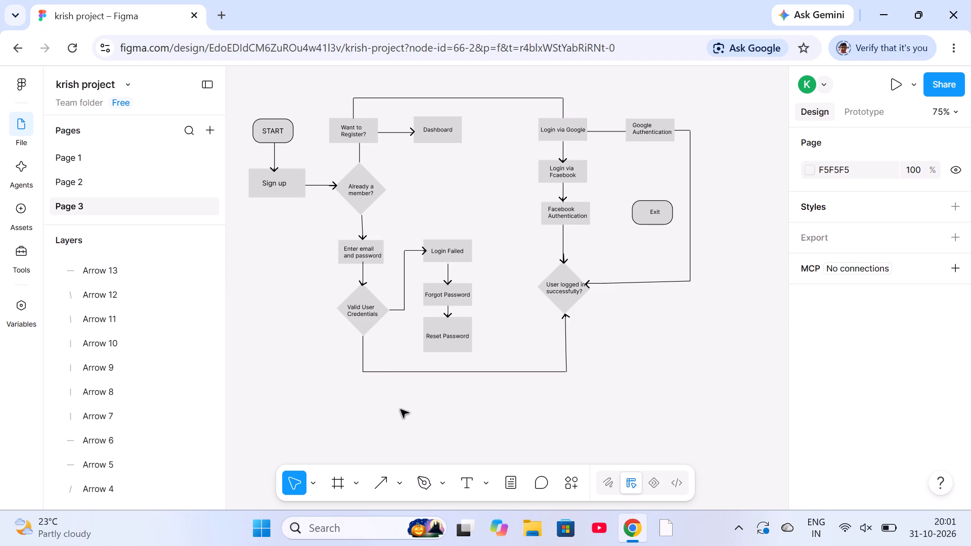
# Draw short arrows pointing down into the Login via Google box and rightward into the Google Authentication box, the latter about 12 long.
pyautogui.click(383, 475)
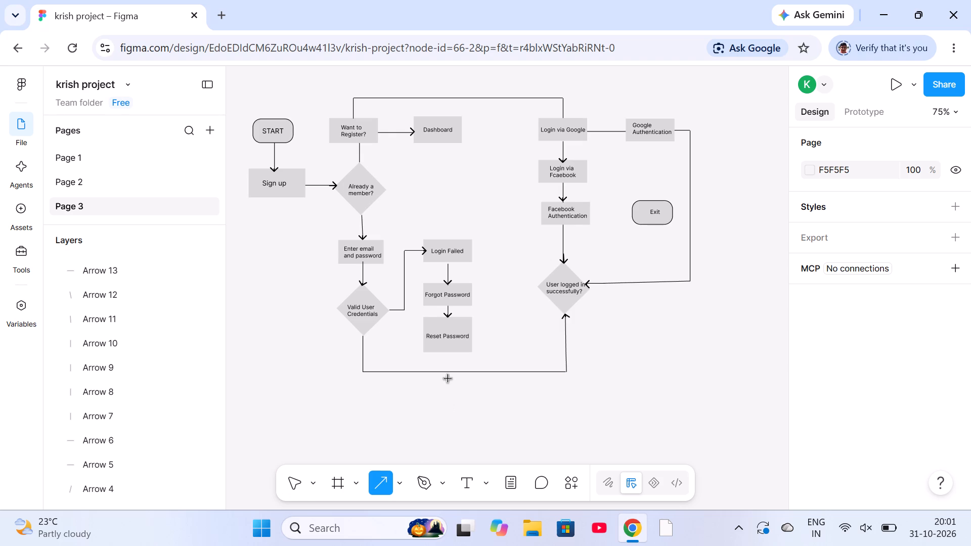
# Draw a vertical down-pointing arrow about 4 long where the connector enters the top of the Login via Google box.
pyautogui.click(563, 122)
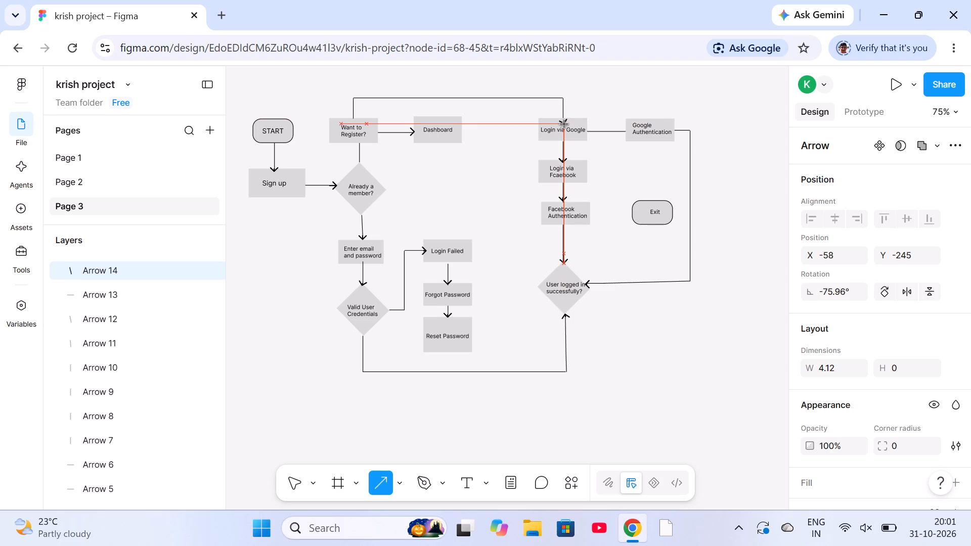
pyautogui.click(563, 124)
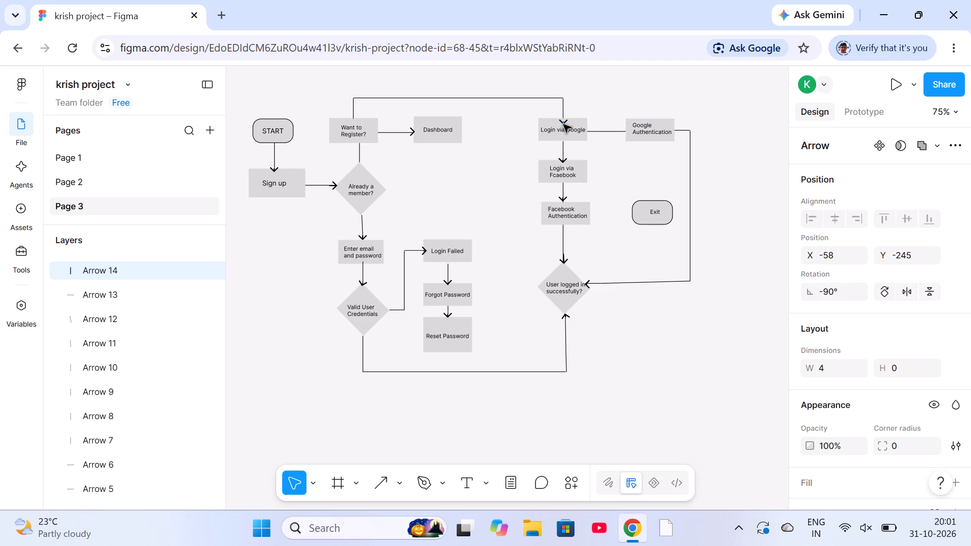
pyautogui.click(544, 157)
pyautogui.click(511, 165)
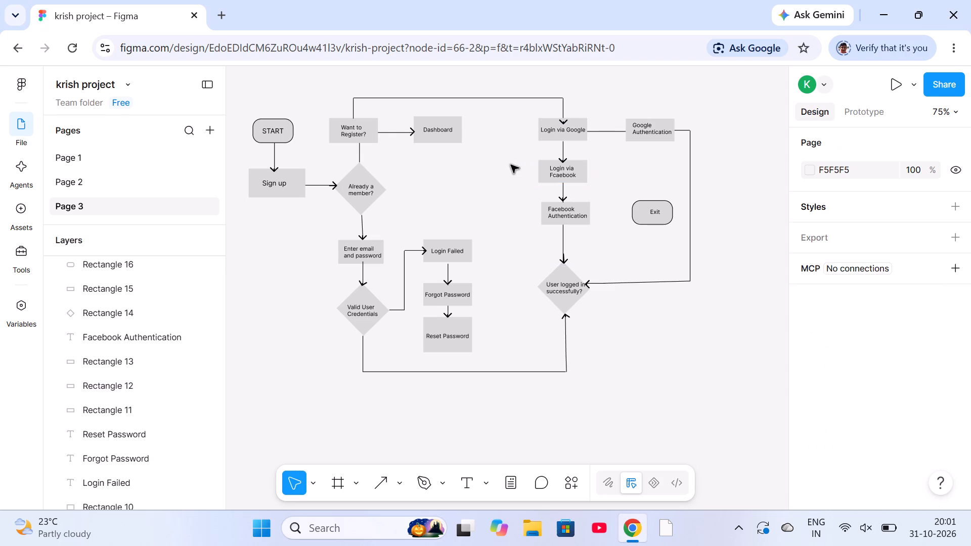
# Move the small down arrow at the Login via Google box straight up to about Y -252, at the box's top edge.
pyautogui.click(563, 123)
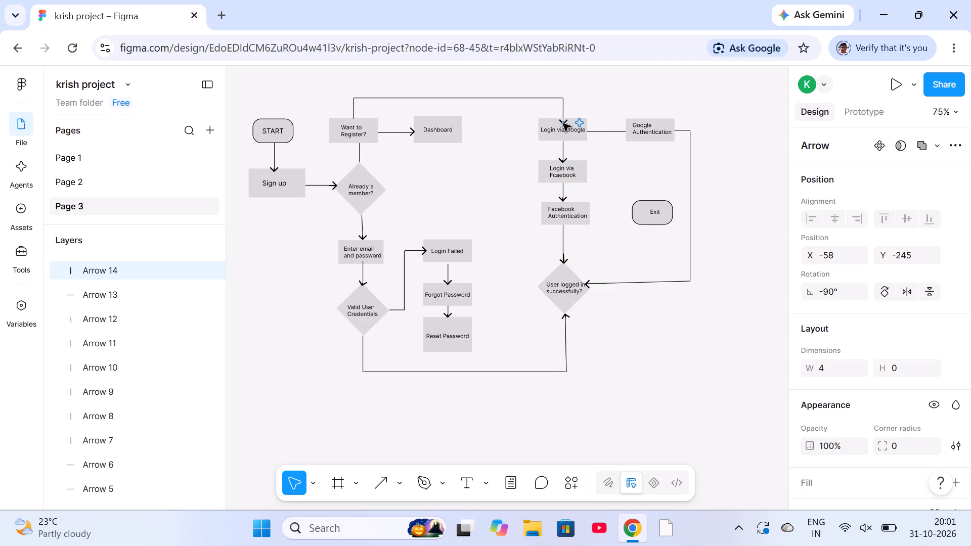
pyautogui.click(563, 123)
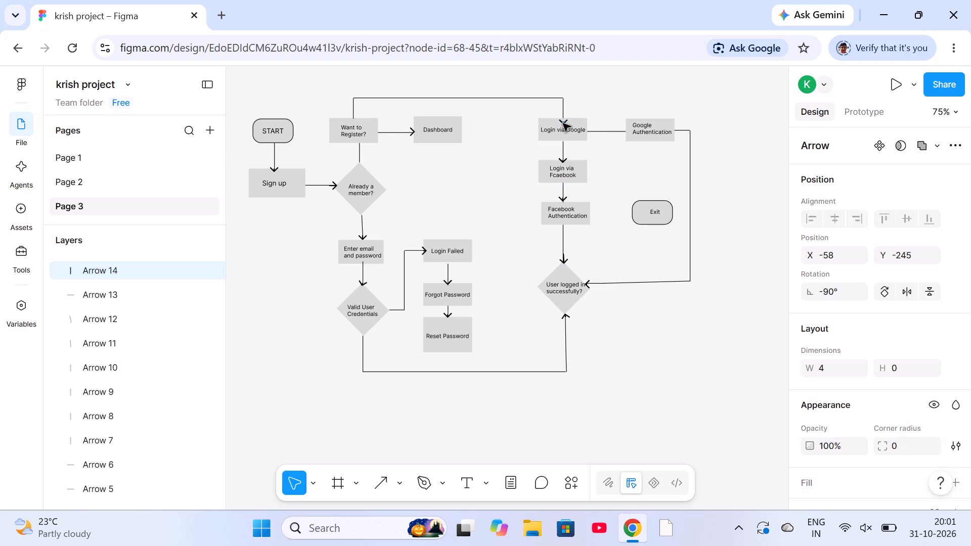
pyautogui.click(563, 120)
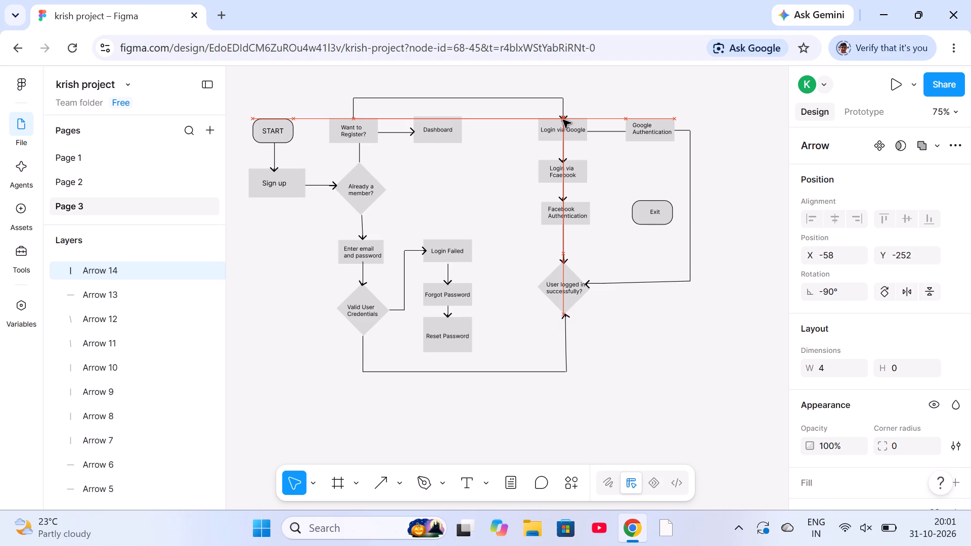
pyautogui.click(603, 97)
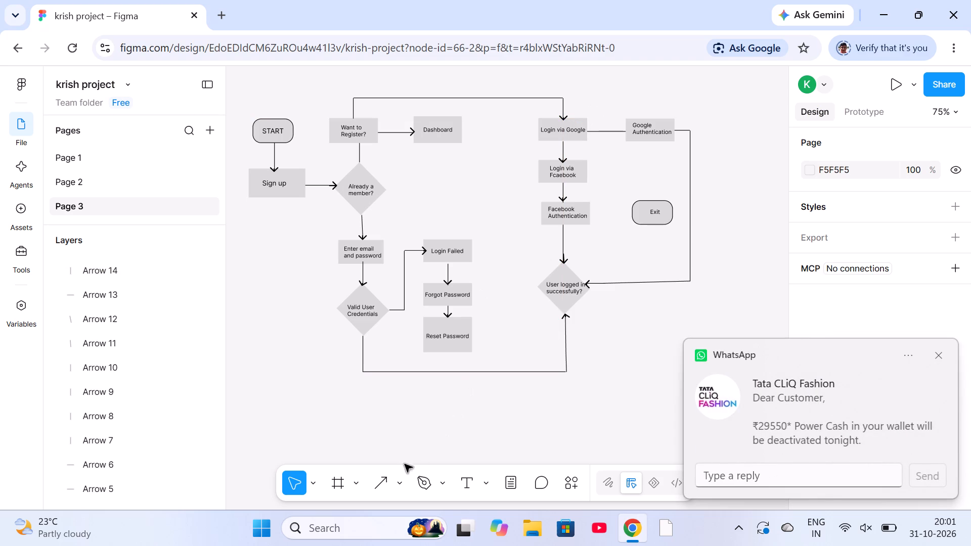
# Draw a right-pointing arrow about 12 long where the Login via Google connector enters the Google Authentication box.
pyautogui.click(381, 478)
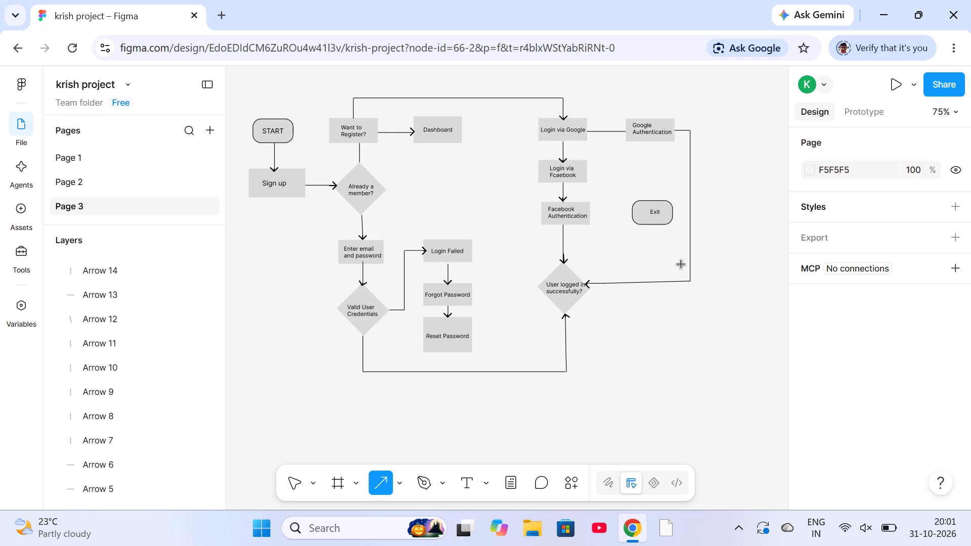
pyautogui.click(624, 133)
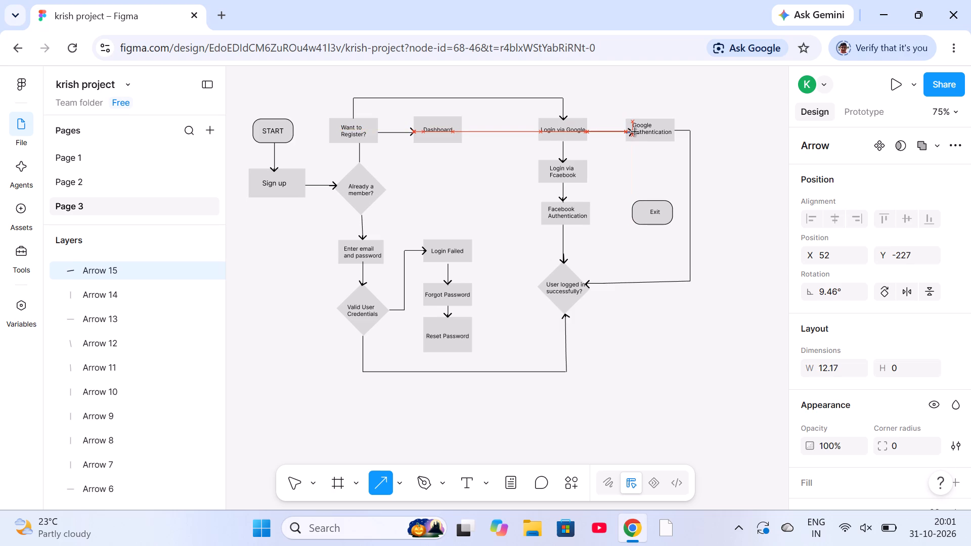
pyautogui.click(635, 132)
pyautogui.click(628, 161)
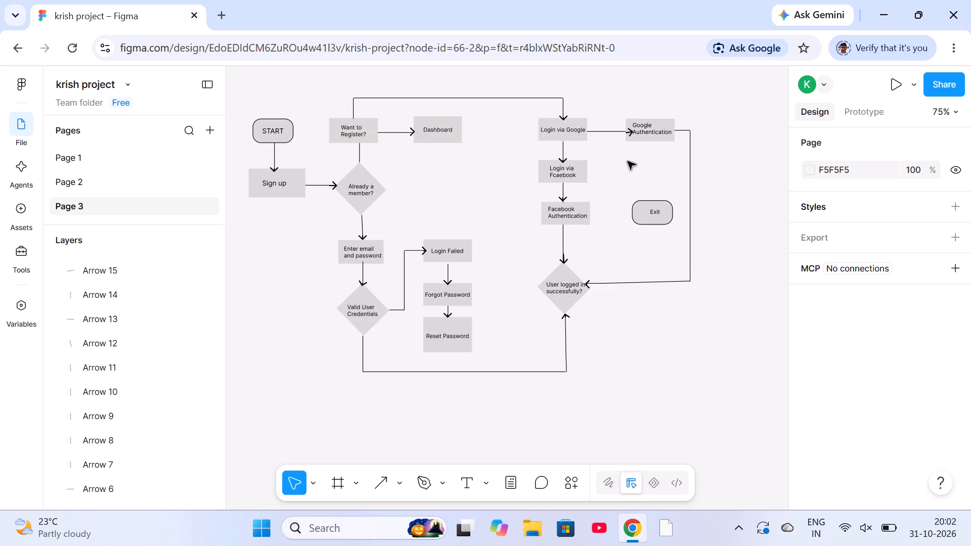
# Select the short arrow entering the Google Authentication box.
pyautogui.click(629, 132)
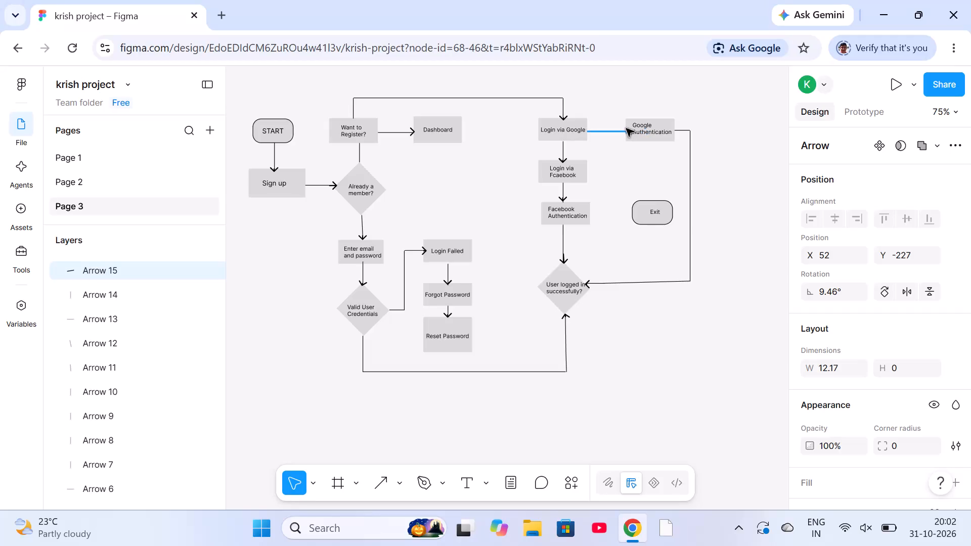
# Delete the slightly slanted arrow at the Google Authentication end of the Login via Google connector.
pyautogui.click(626, 128)
pyautogui.click(637, 150)
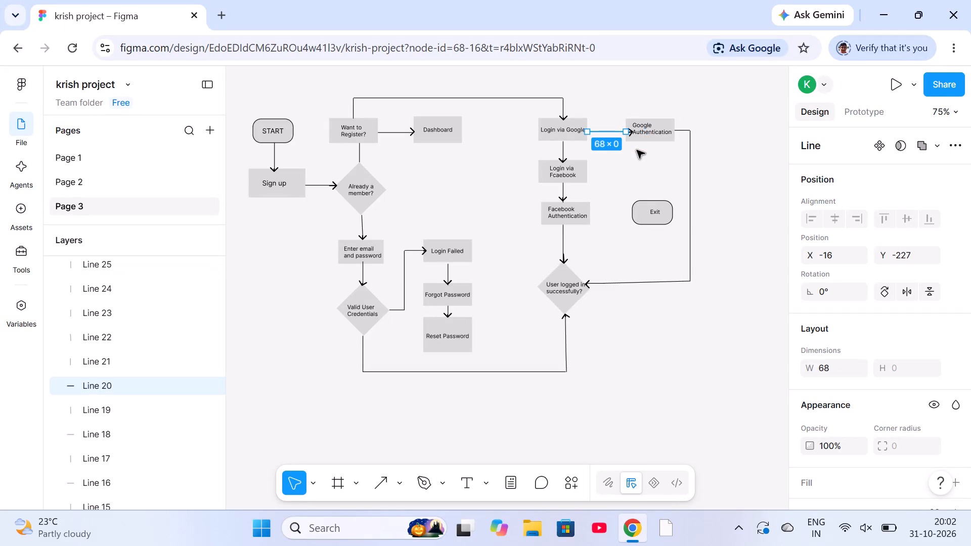
pyautogui.click(630, 133)
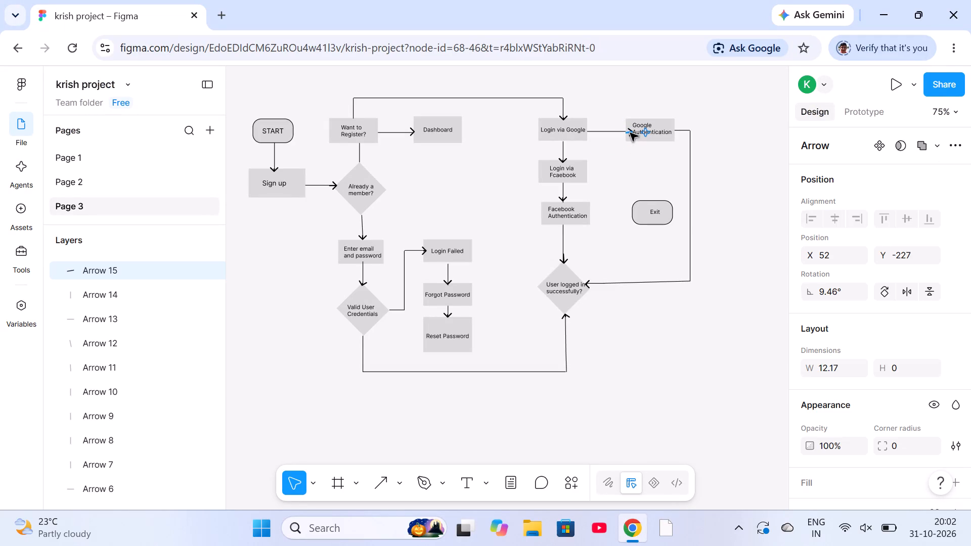
pyautogui.press('BackSpace')
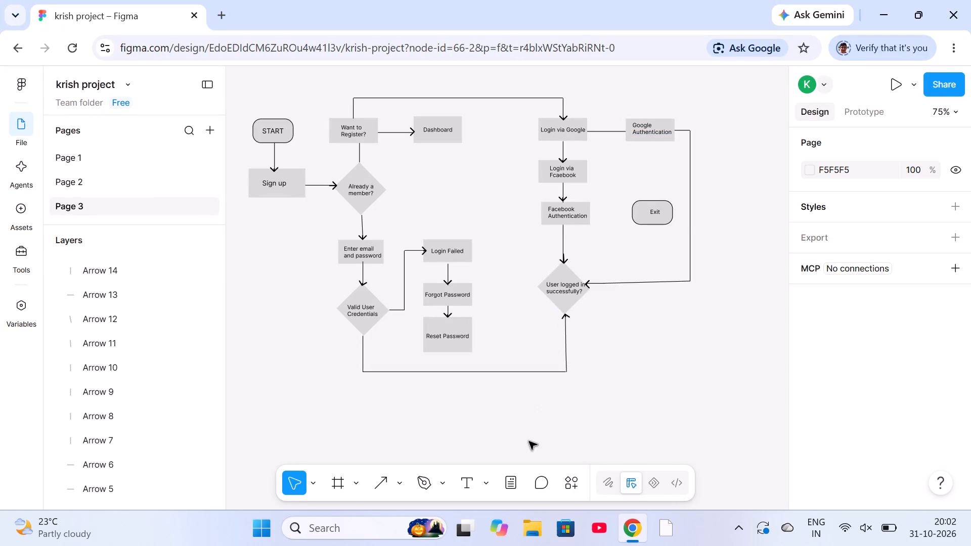
pyautogui.moveTo(529, 441); pyautogui.dragTo(466, 419)
pyautogui.click(466, 419)
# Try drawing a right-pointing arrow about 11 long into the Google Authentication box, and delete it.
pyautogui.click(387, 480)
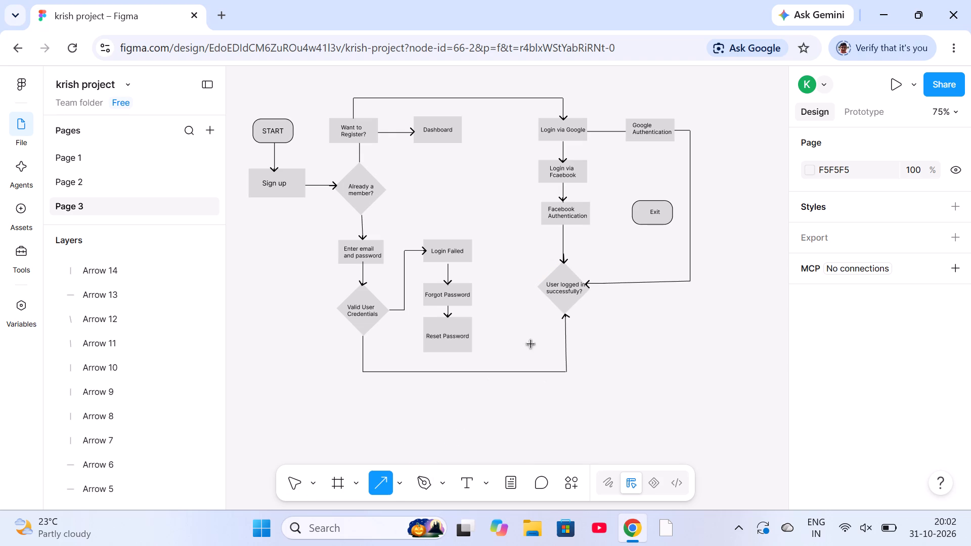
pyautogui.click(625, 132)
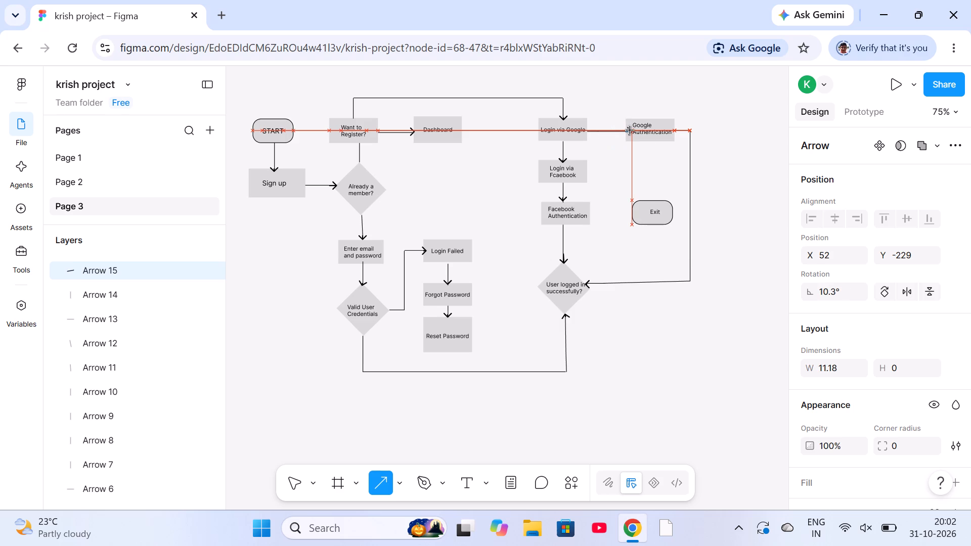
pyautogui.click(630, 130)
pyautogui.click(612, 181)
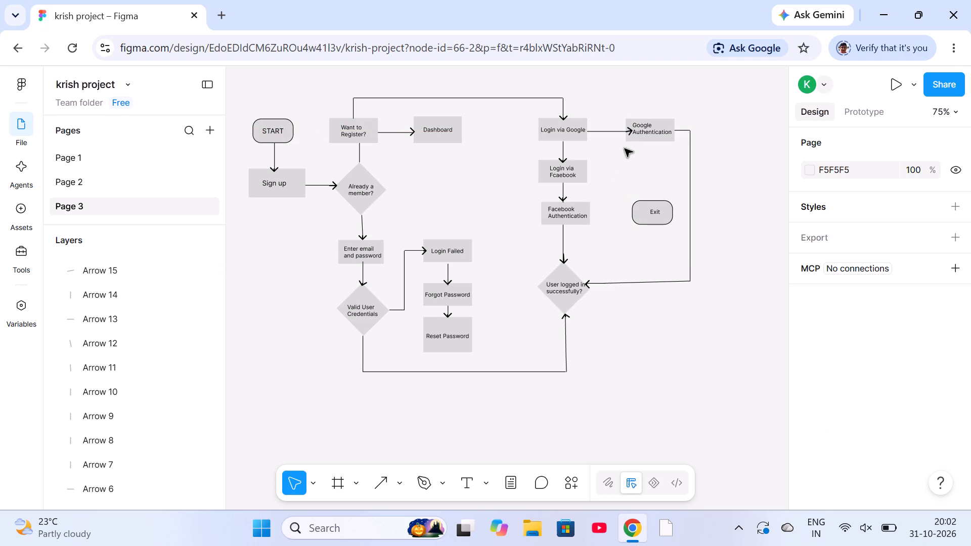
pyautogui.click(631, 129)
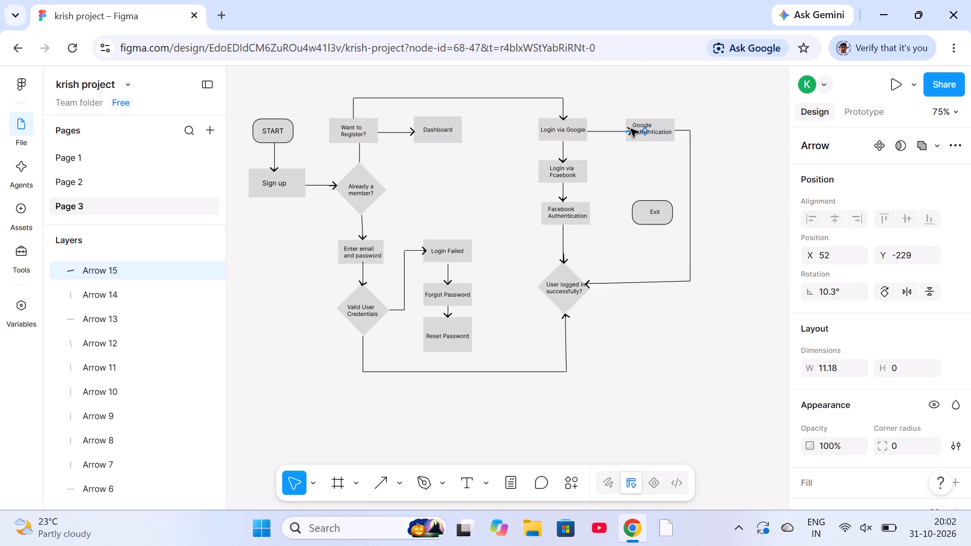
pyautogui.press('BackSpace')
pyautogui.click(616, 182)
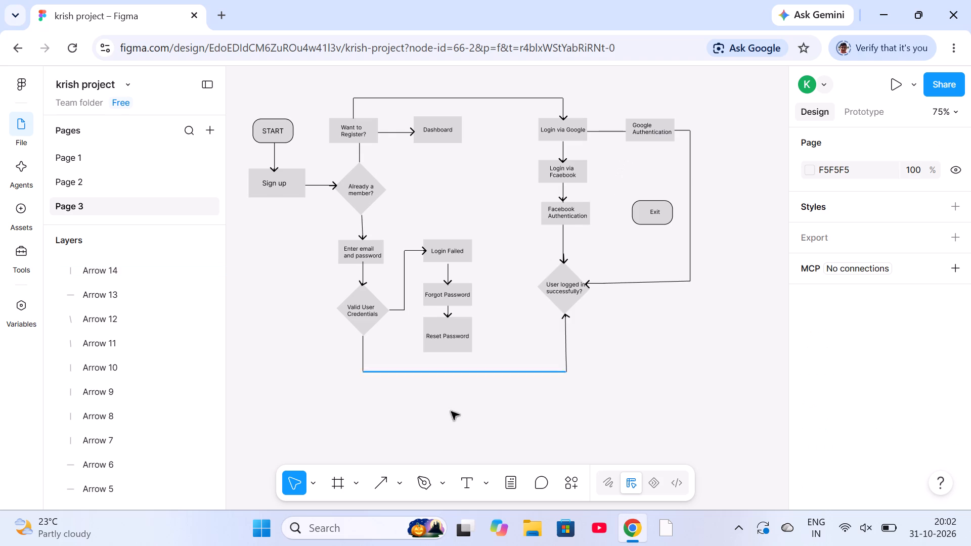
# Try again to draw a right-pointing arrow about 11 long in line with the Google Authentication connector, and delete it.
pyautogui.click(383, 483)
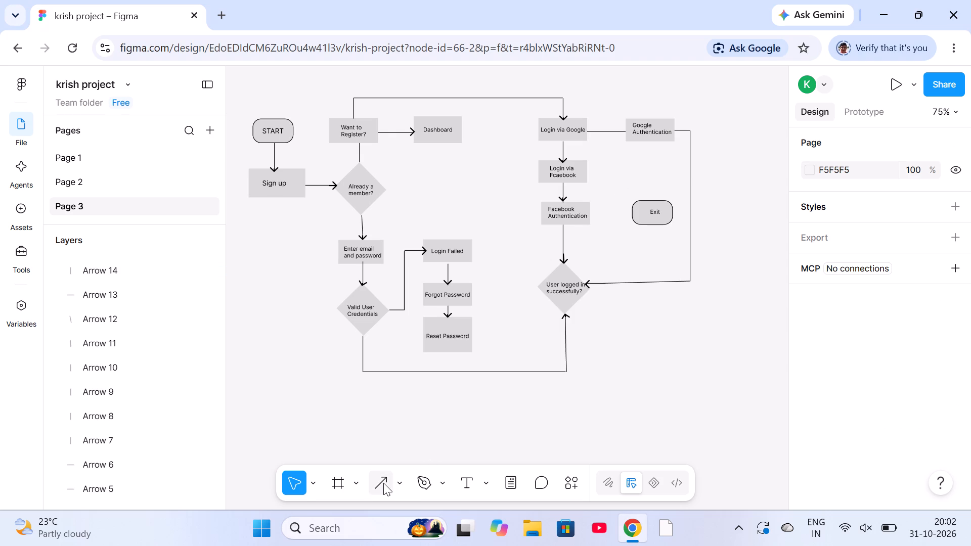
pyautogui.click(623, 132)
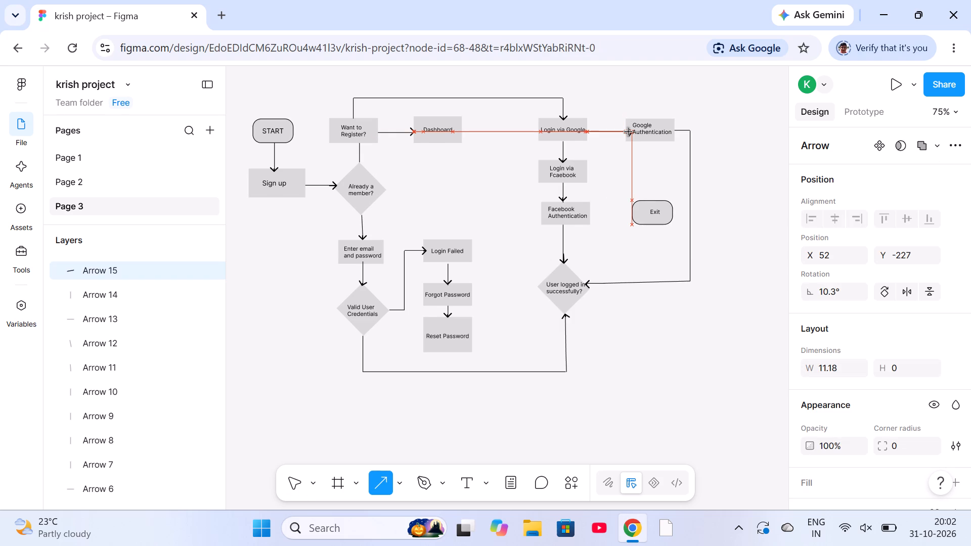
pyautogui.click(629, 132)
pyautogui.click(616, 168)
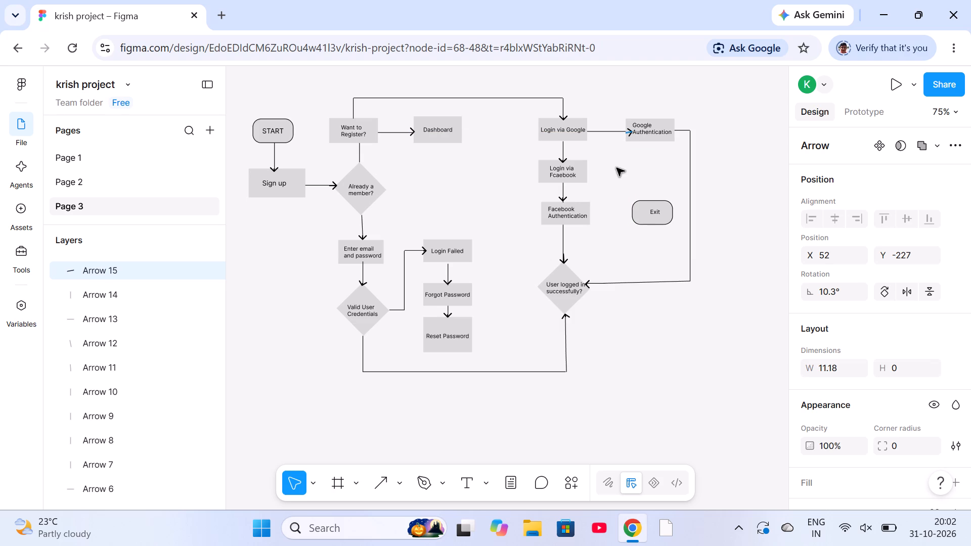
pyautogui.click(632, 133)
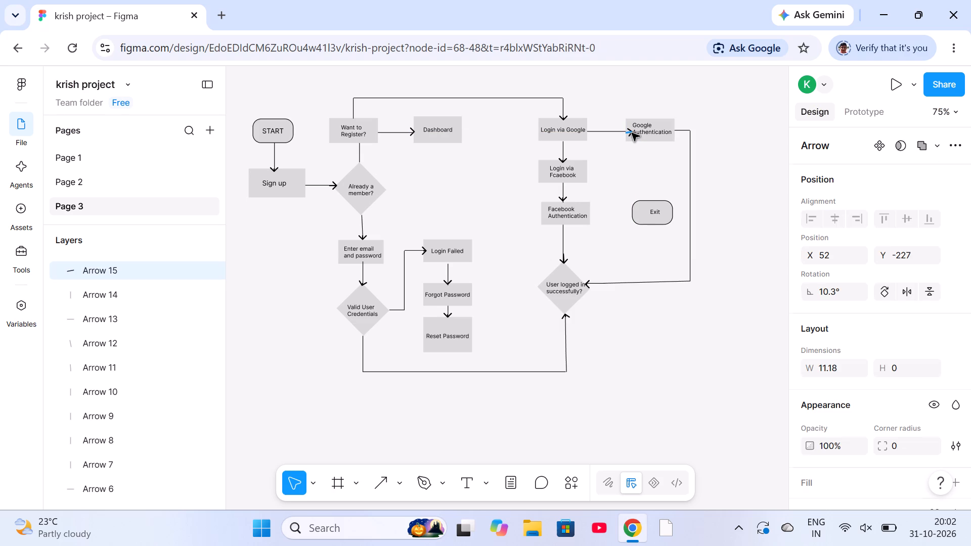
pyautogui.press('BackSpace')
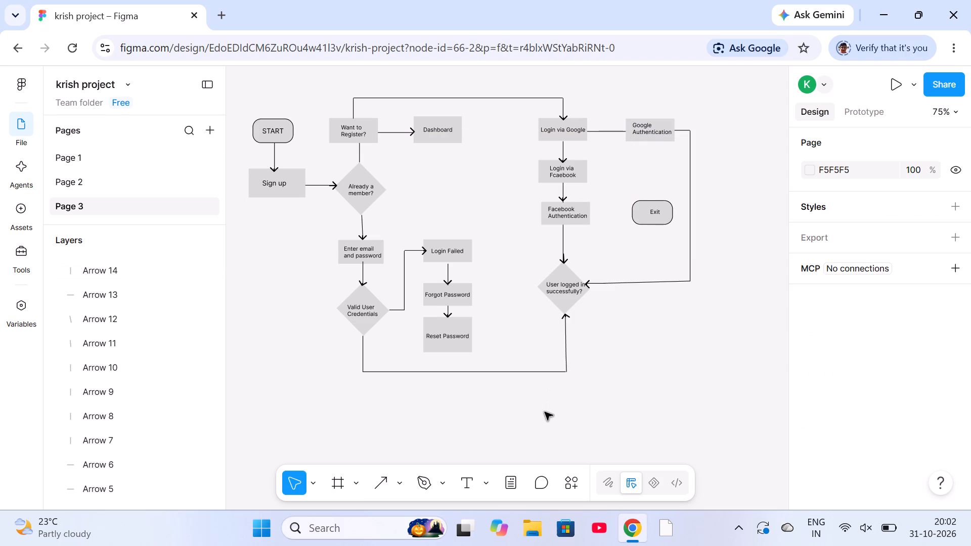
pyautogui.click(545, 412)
# Draw a perfectly horizontal right-pointing arrow about 11 long where the Login via Google connector meets the Google Authentication box.
pyautogui.click(383, 482)
pyautogui.click(623, 131)
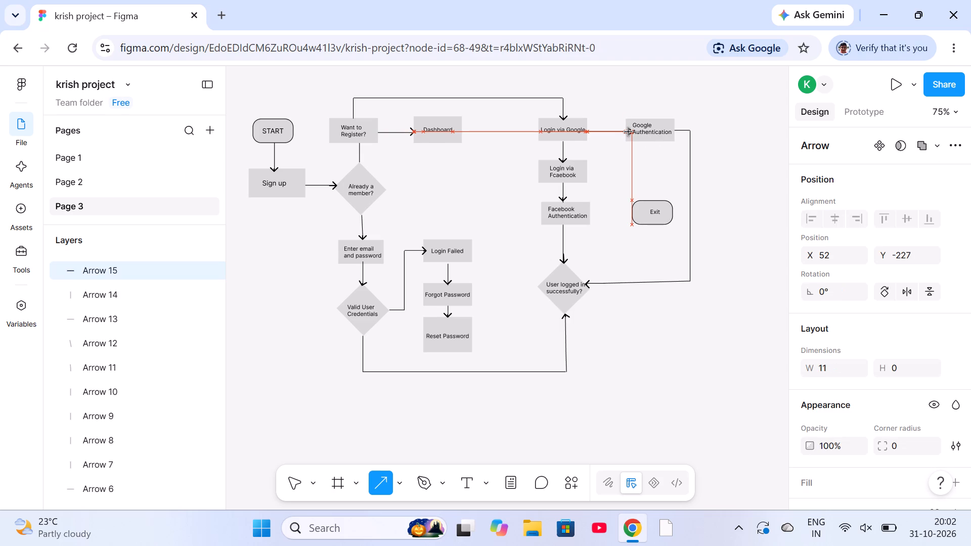
pyautogui.click(629, 132)
pyautogui.click(619, 163)
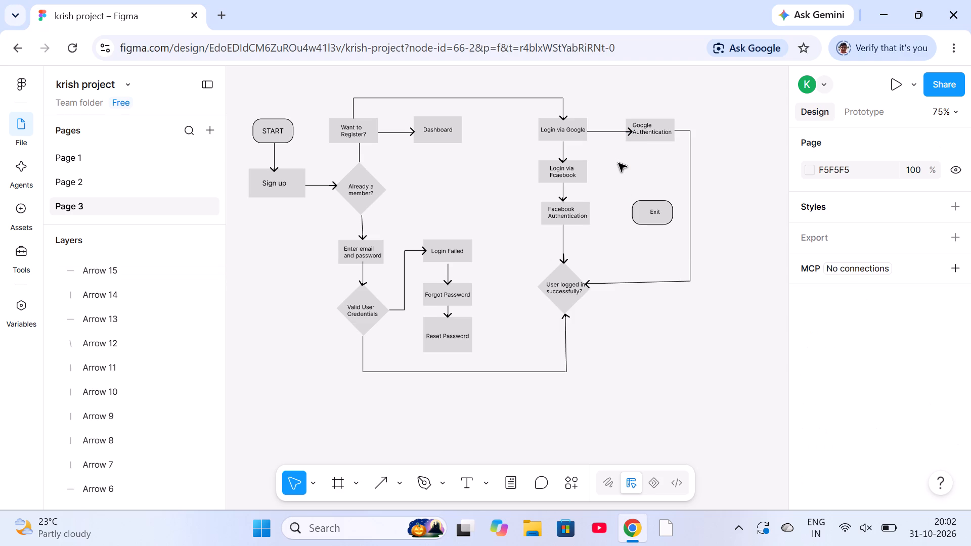
# Move the Google Authentication arrow back along its connector to X 46, Y -227, so its tip sits at the box edge.
pyautogui.click(632, 131)
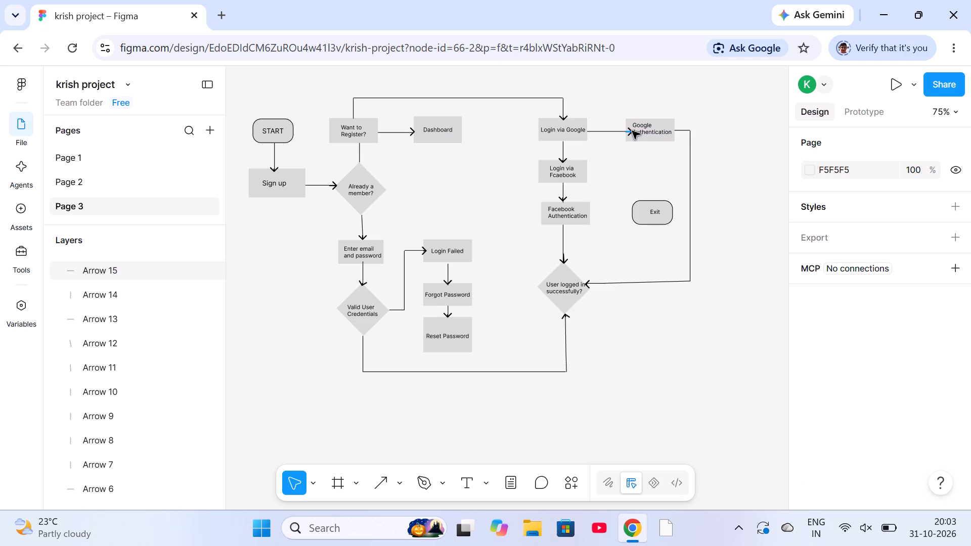
pyautogui.click(632, 131)
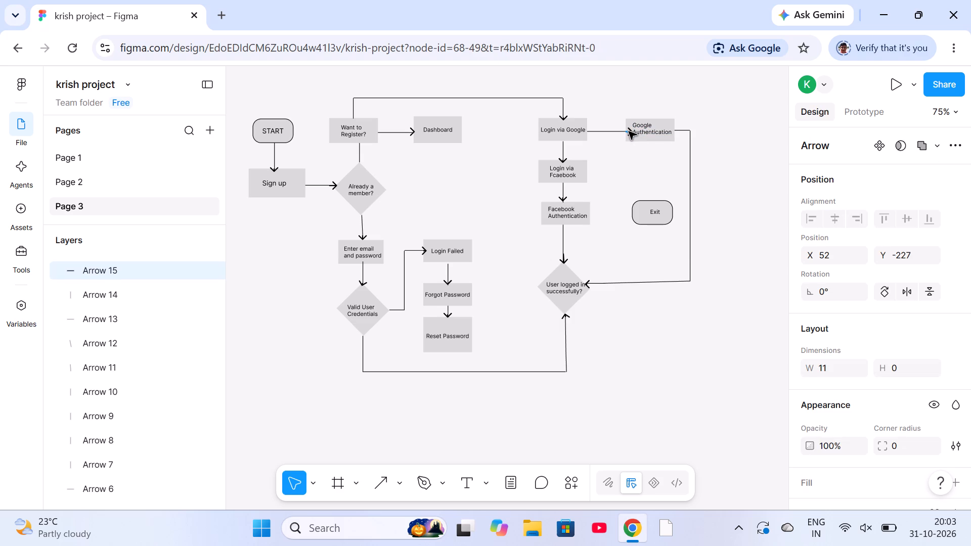
pyautogui.click(627, 131)
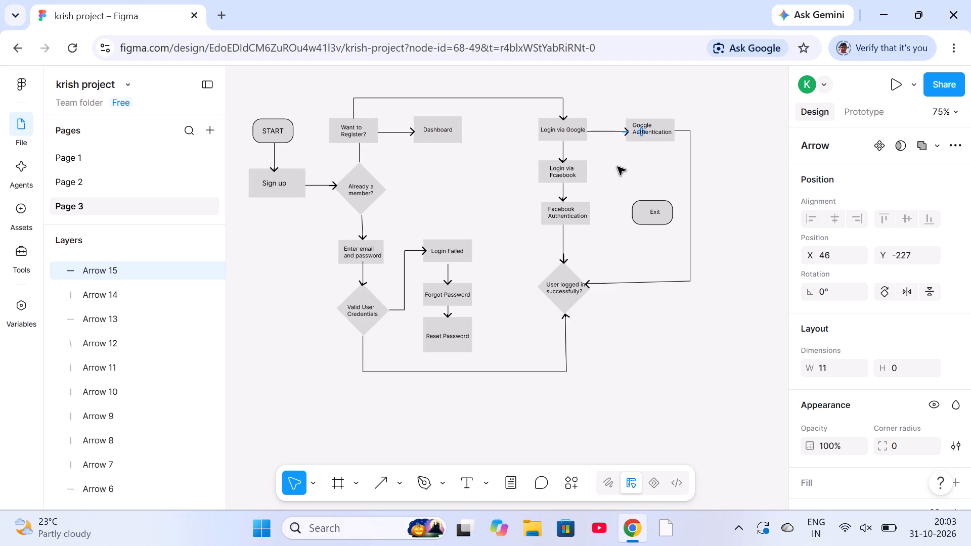
pyautogui.click(617, 167)
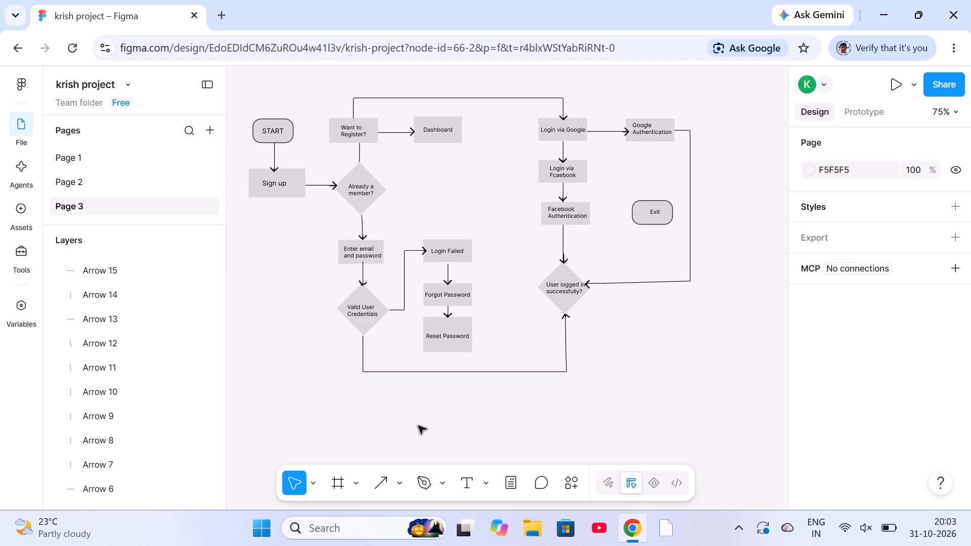
# Draw a vertical upward arrow about 3 long where the "Already a member?" connector meets the "Want to Register?" box.
pyautogui.click(384, 480)
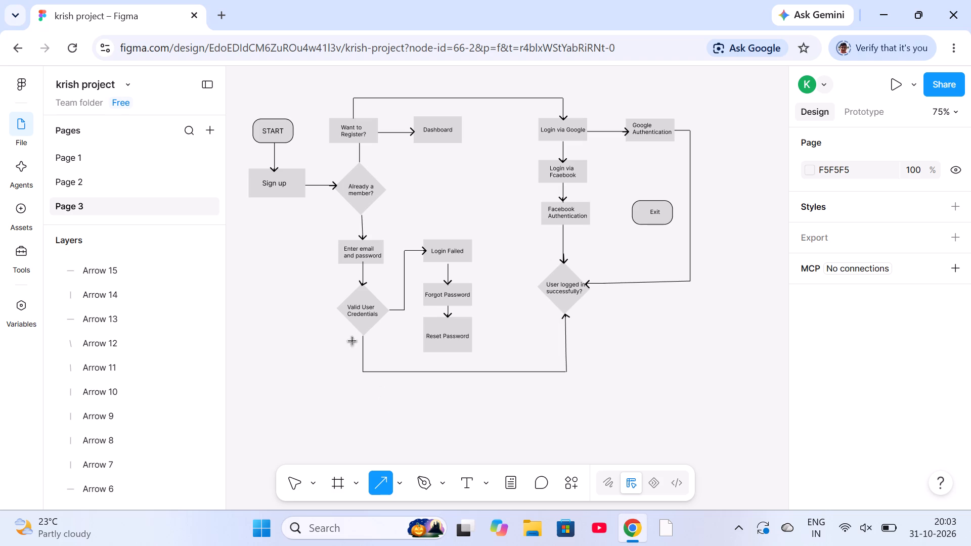
pyautogui.click(360, 146)
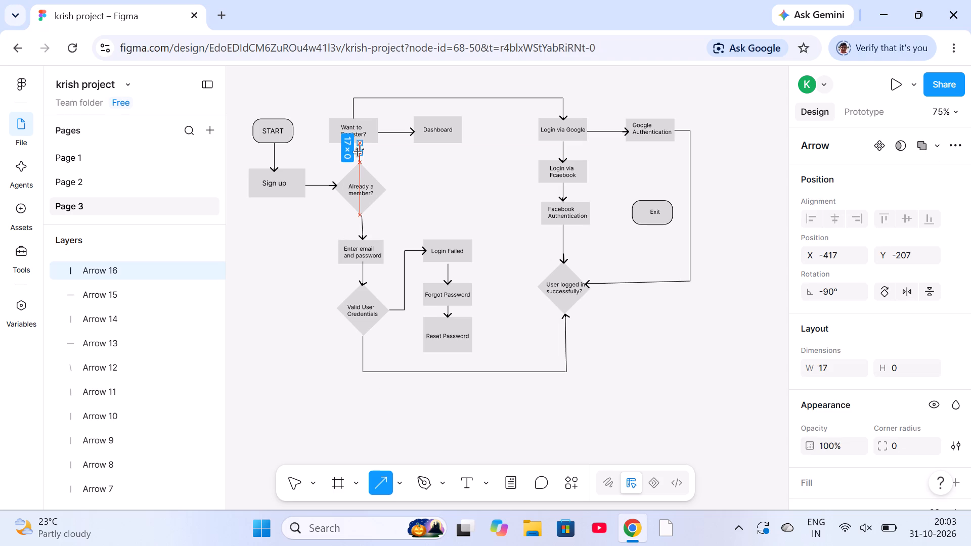
pyautogui.click(358, 142)
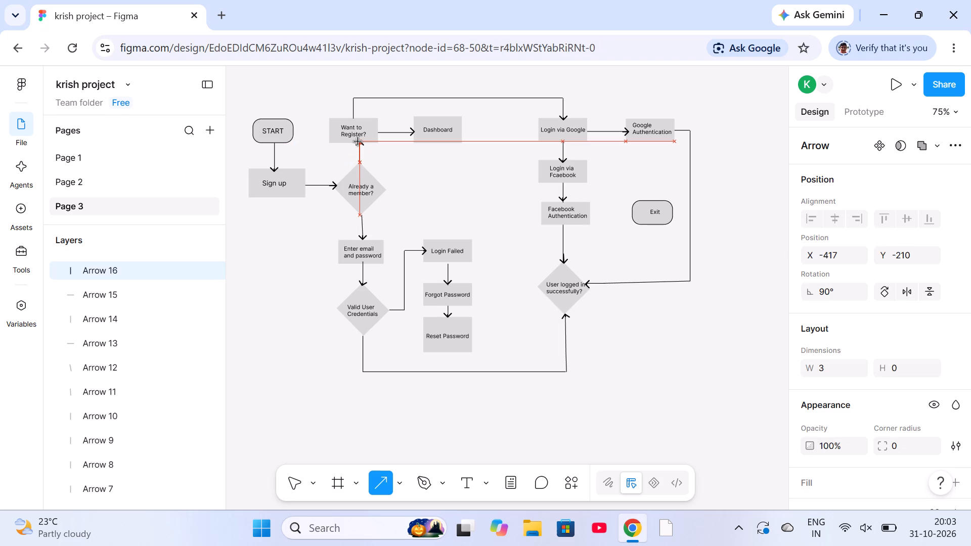
pyautogui.click(323, 164)
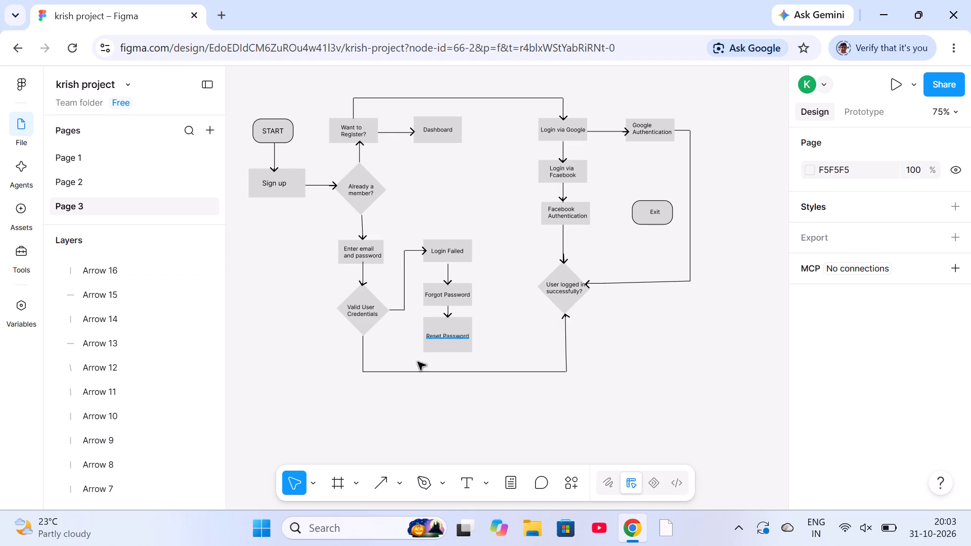
# Draw a horizontal connector line about 75 long from the Facebook Authentication box to the Exit box.
pyautogui.click(398, 479)
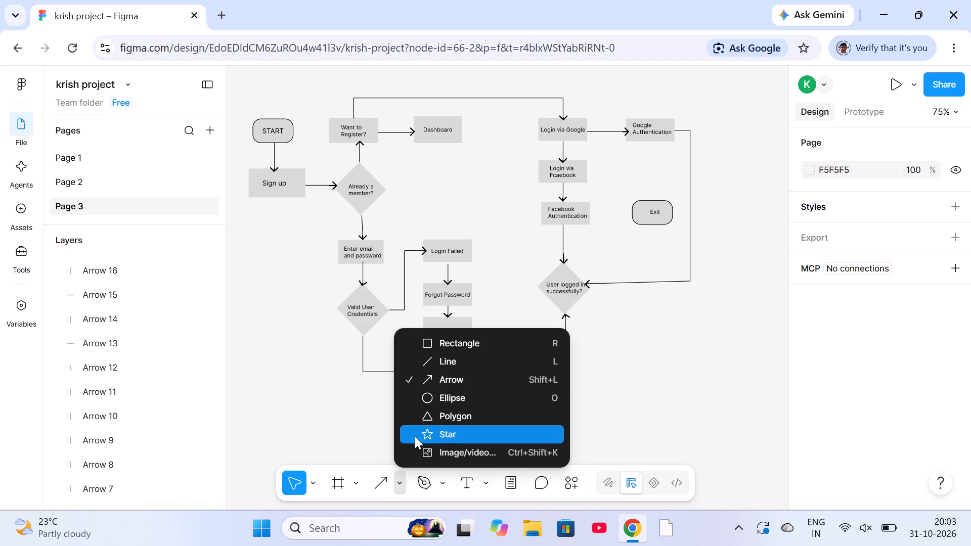
pyautogui.click(451, 362)
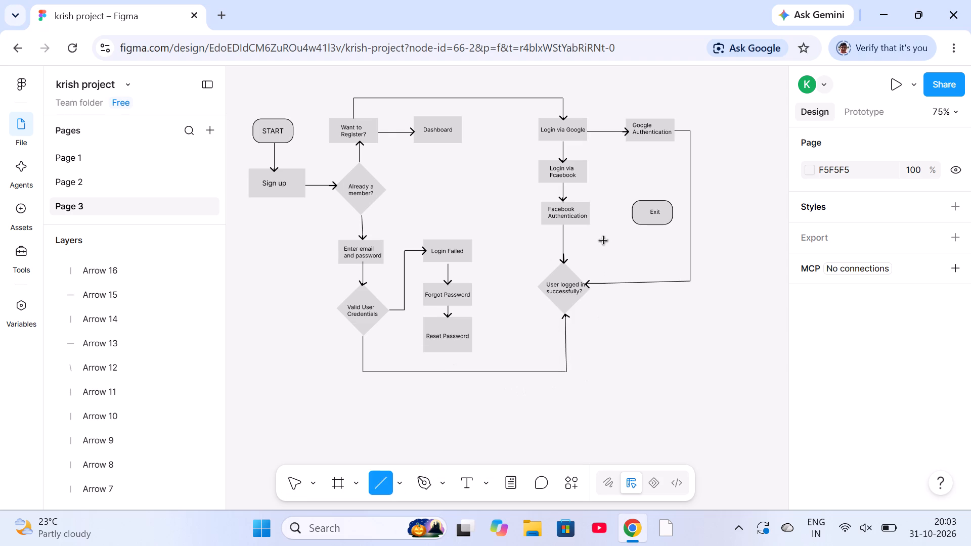
pyautogui.click(592, 215)
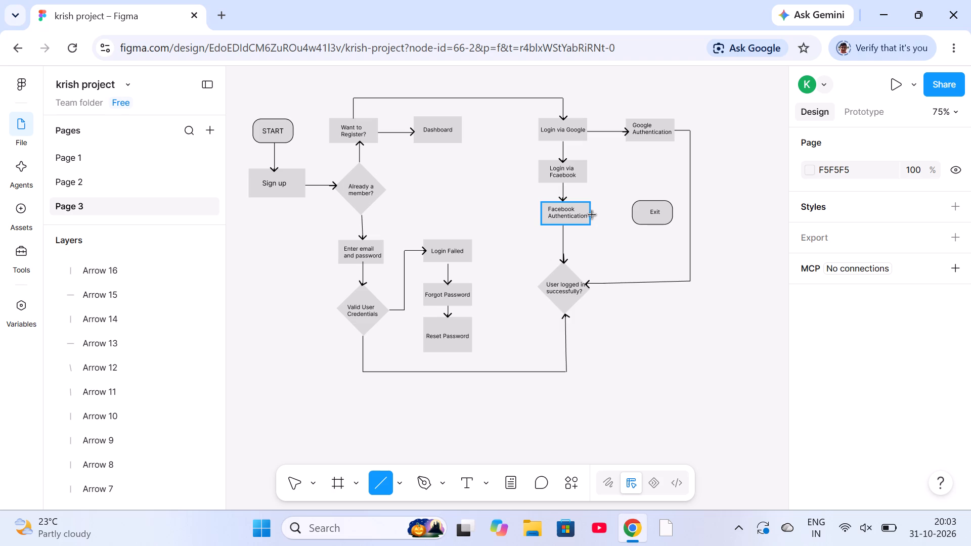
pyautogui.click(635, 215)
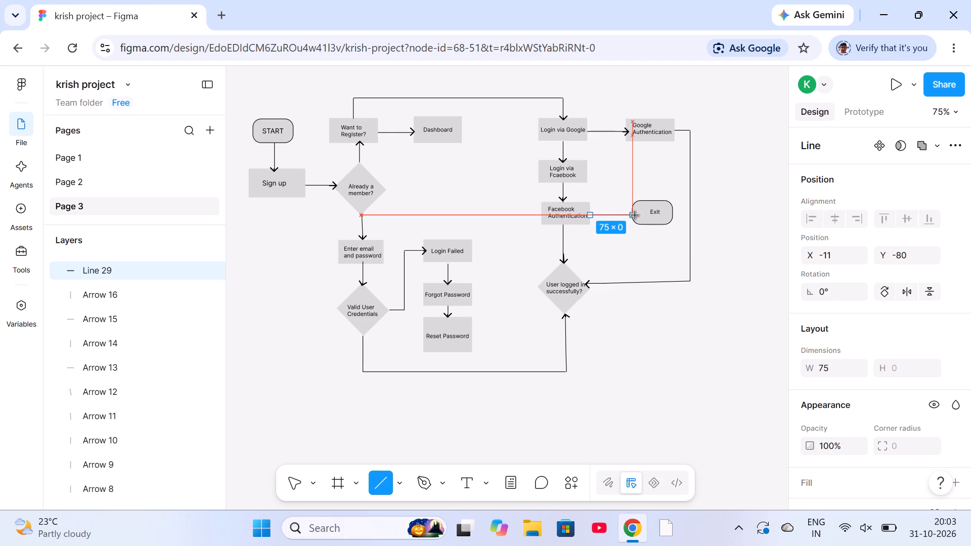
pyautogui.click(637, 246)
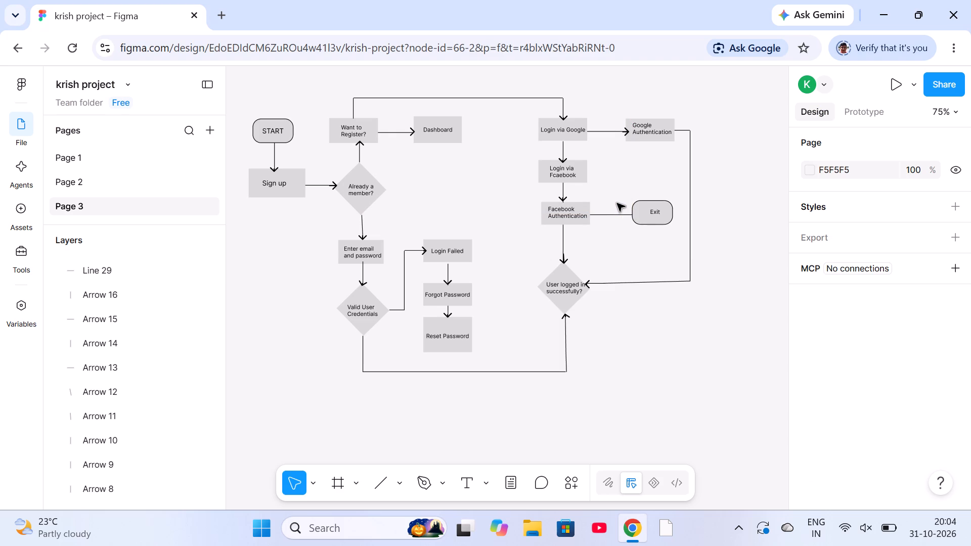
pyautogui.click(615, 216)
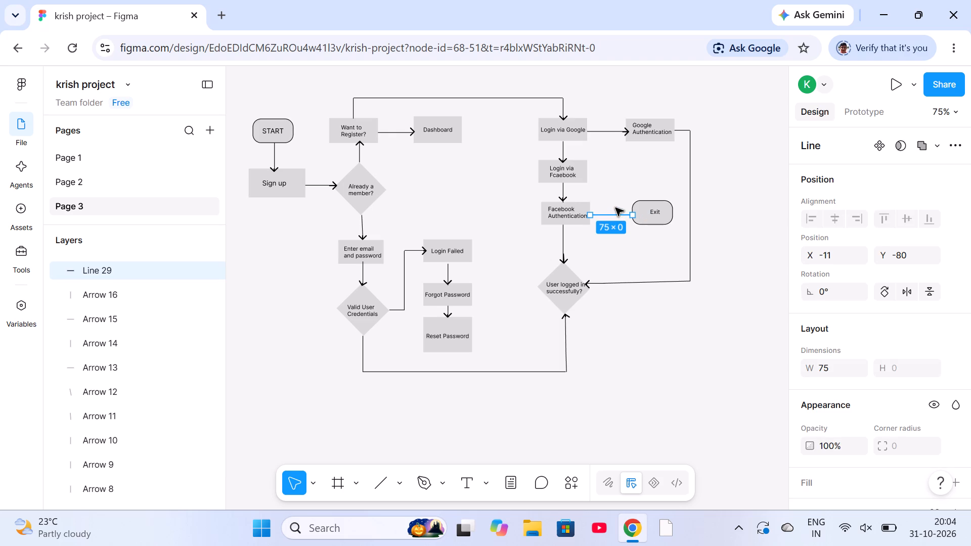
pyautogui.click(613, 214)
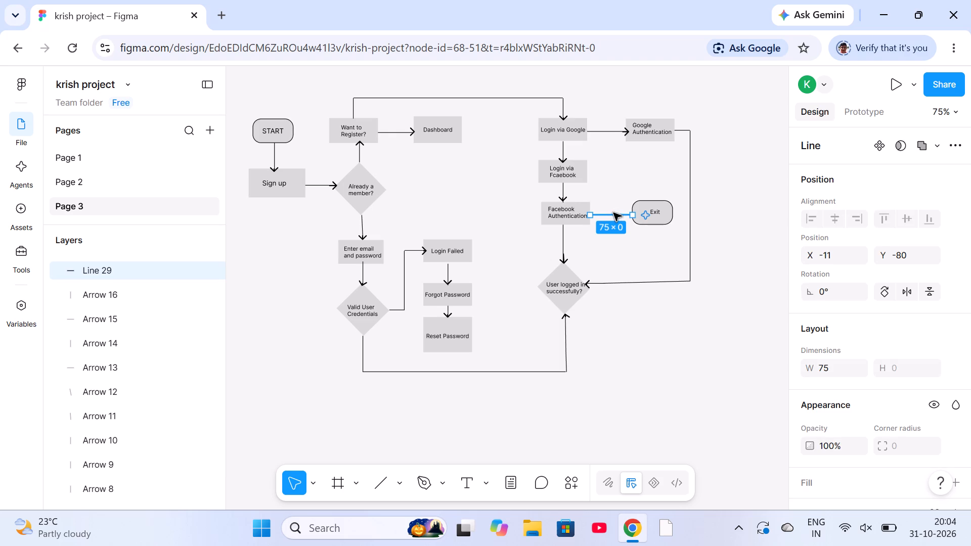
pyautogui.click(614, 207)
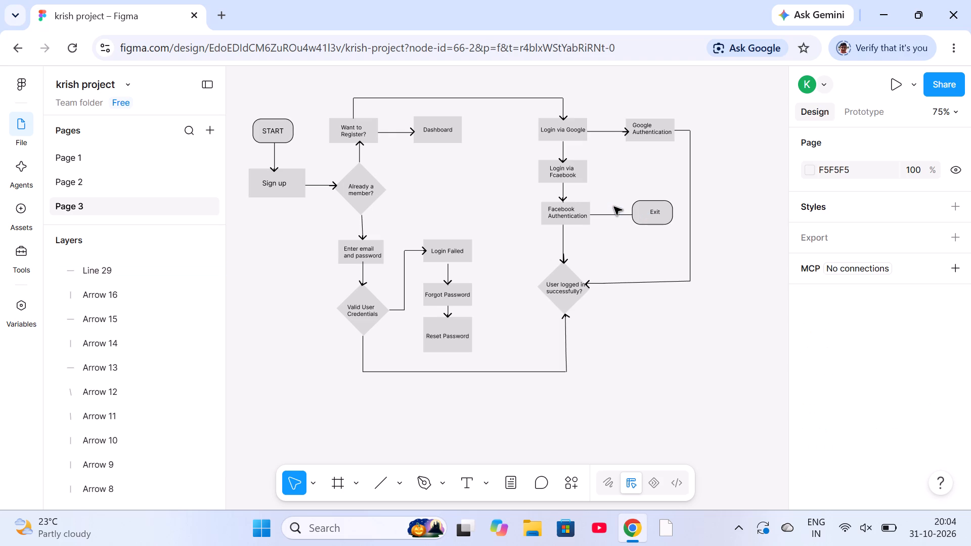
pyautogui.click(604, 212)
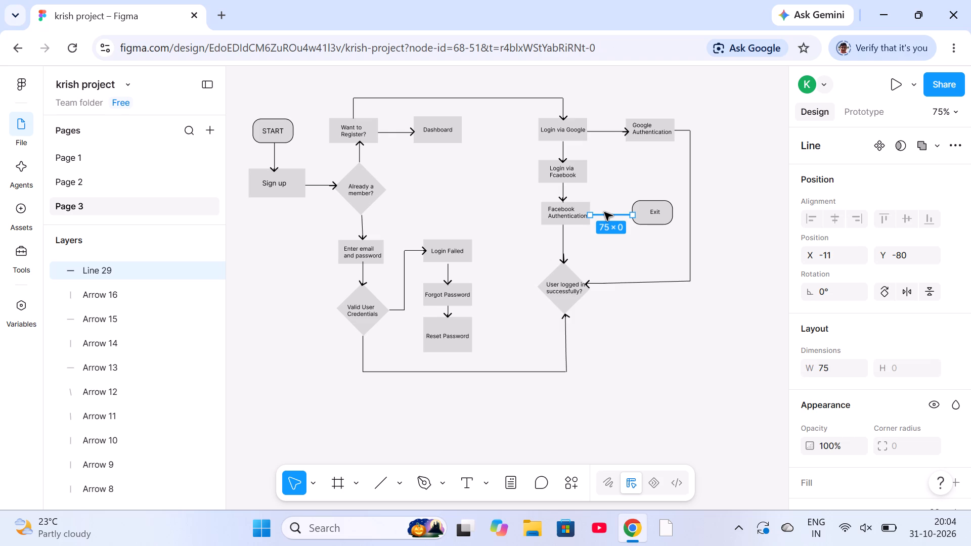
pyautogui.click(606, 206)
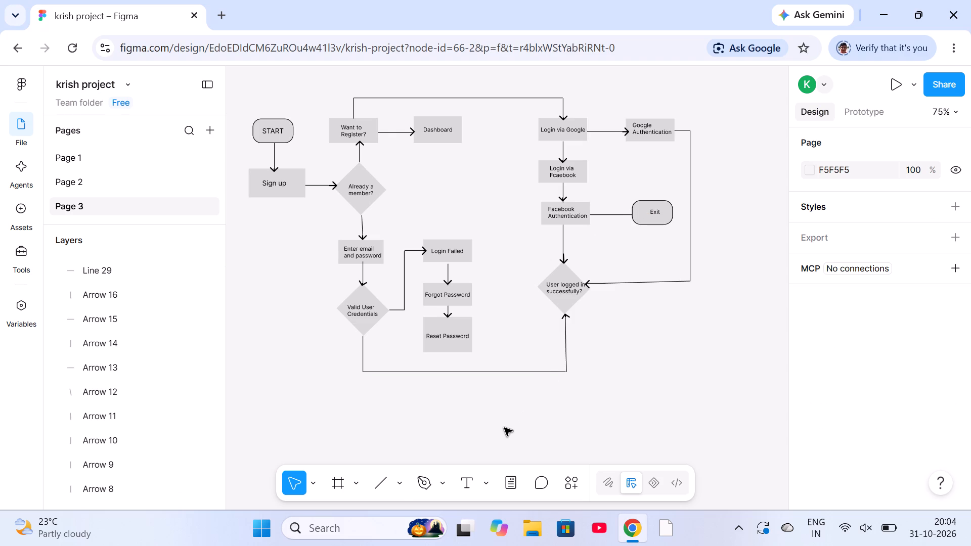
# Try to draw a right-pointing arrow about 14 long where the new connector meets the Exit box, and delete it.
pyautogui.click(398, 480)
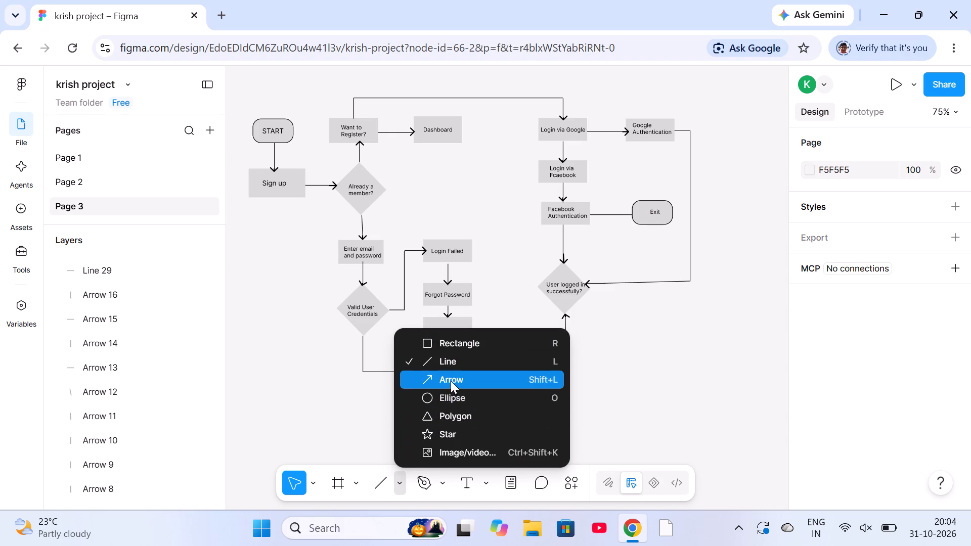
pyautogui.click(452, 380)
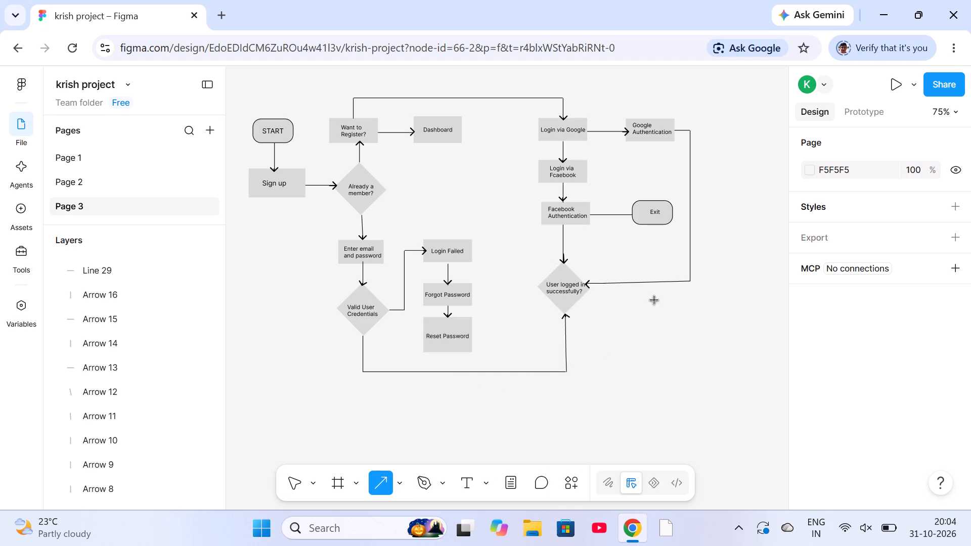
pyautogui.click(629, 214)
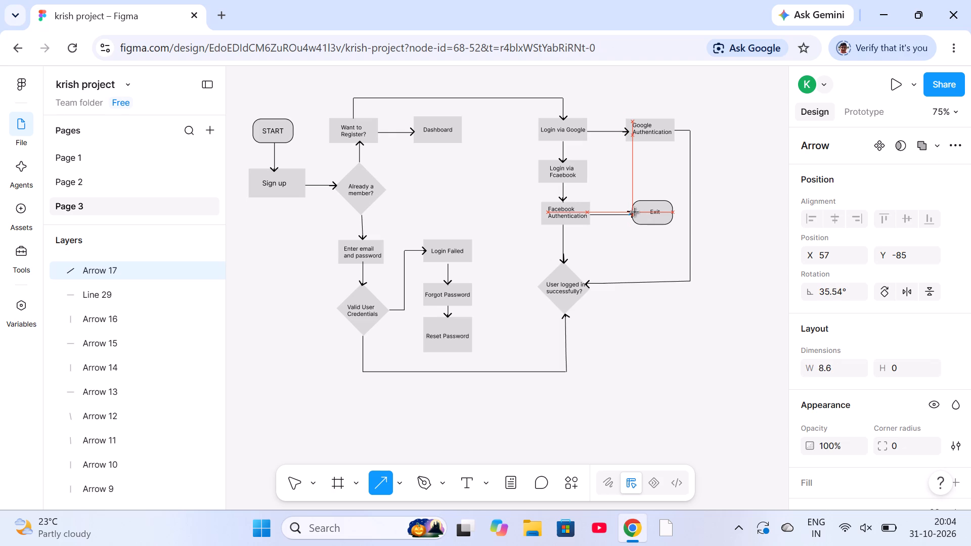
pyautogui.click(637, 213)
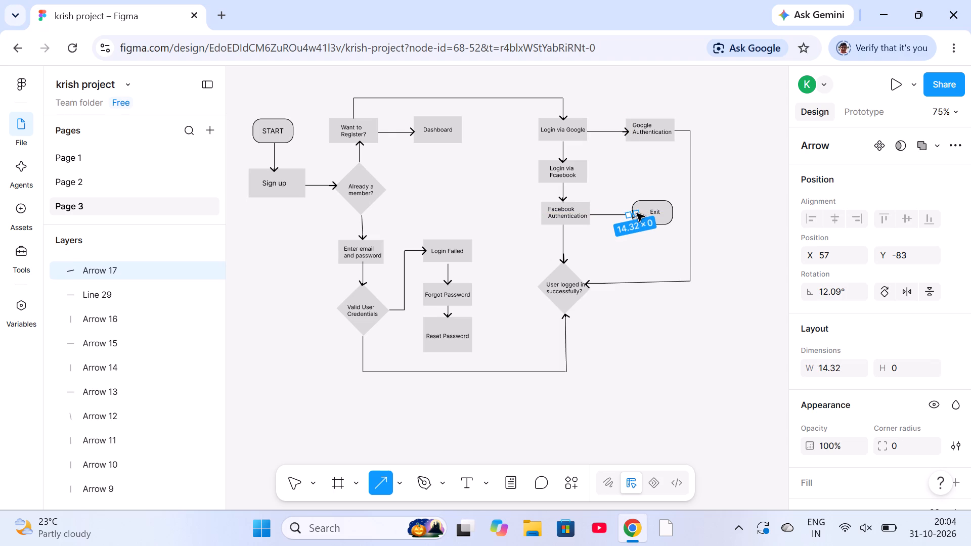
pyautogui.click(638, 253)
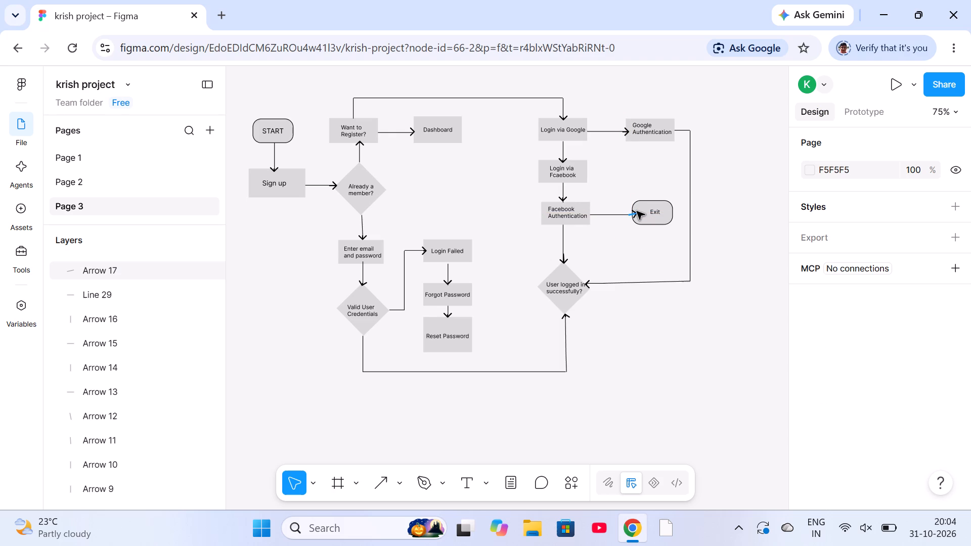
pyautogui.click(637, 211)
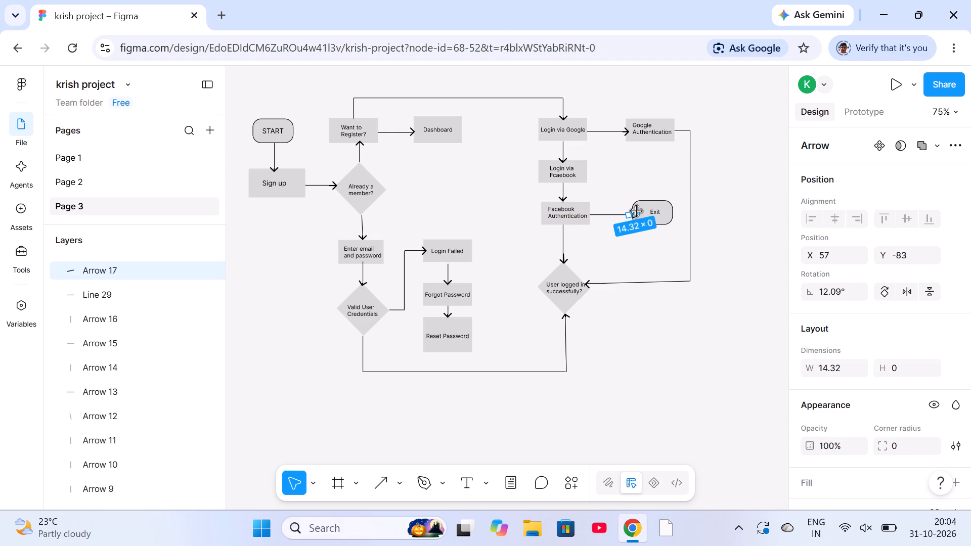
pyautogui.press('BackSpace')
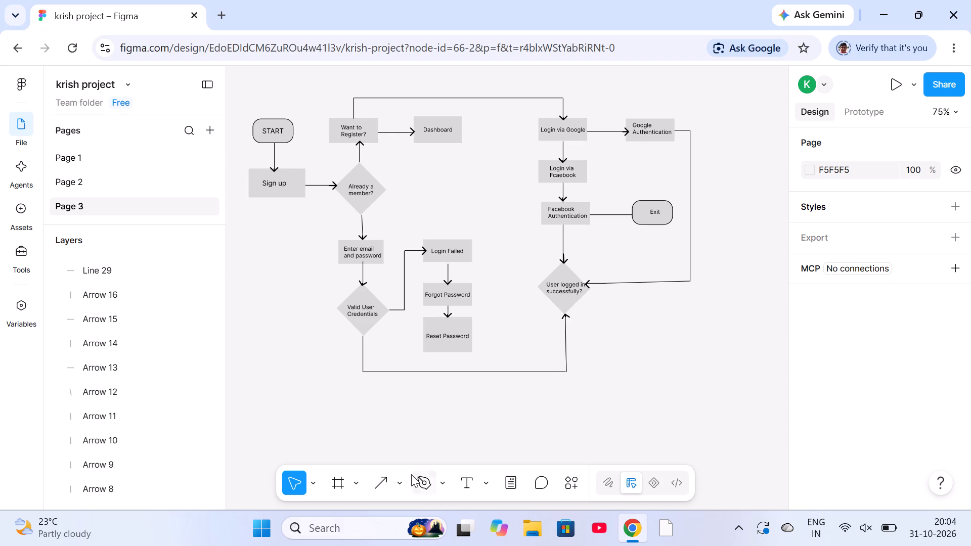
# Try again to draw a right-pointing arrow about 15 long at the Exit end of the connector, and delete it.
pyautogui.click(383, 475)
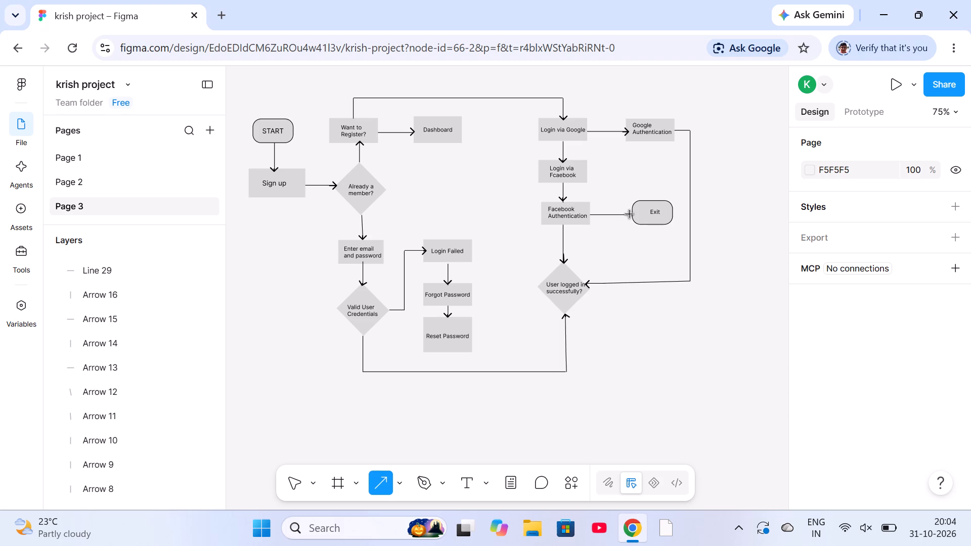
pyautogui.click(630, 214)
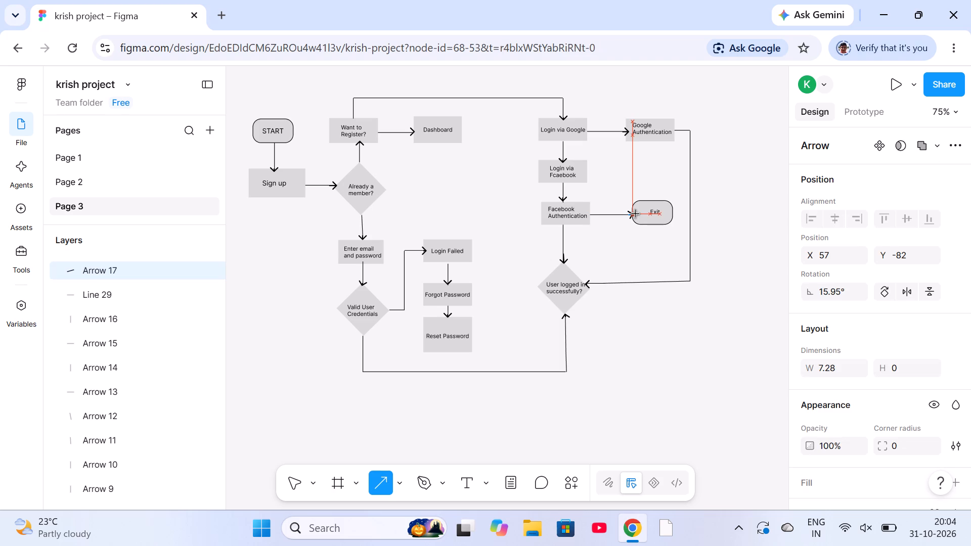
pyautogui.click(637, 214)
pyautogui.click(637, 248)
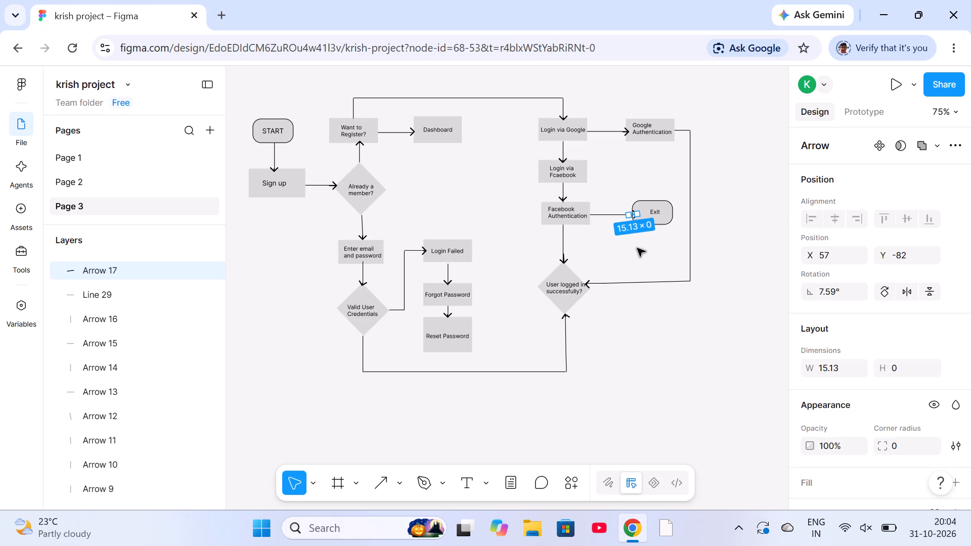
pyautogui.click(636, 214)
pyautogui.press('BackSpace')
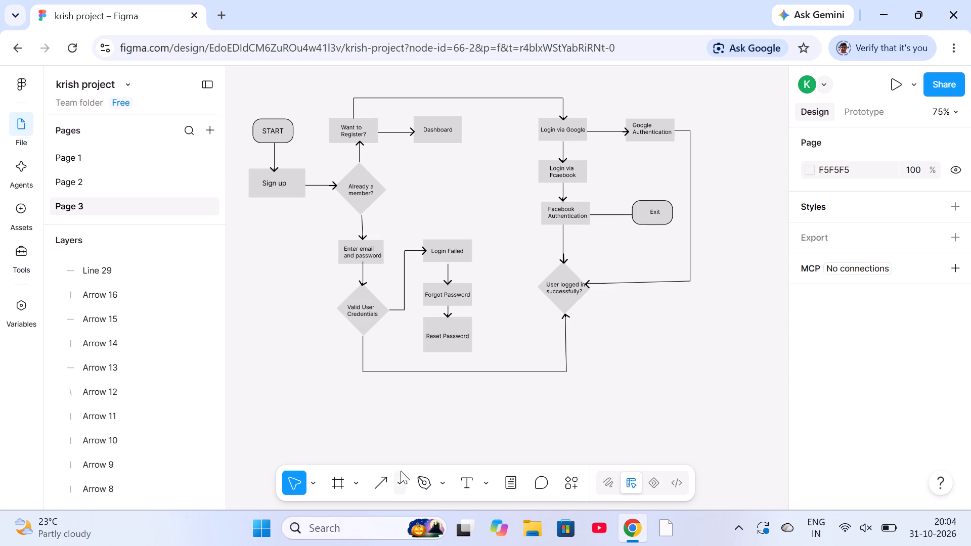
# Draw a perfectly horizontal right-pointing arrow about 14 long where the Facebook Authentication connector meets the Exit box.
pyautogui.click(385, 476)
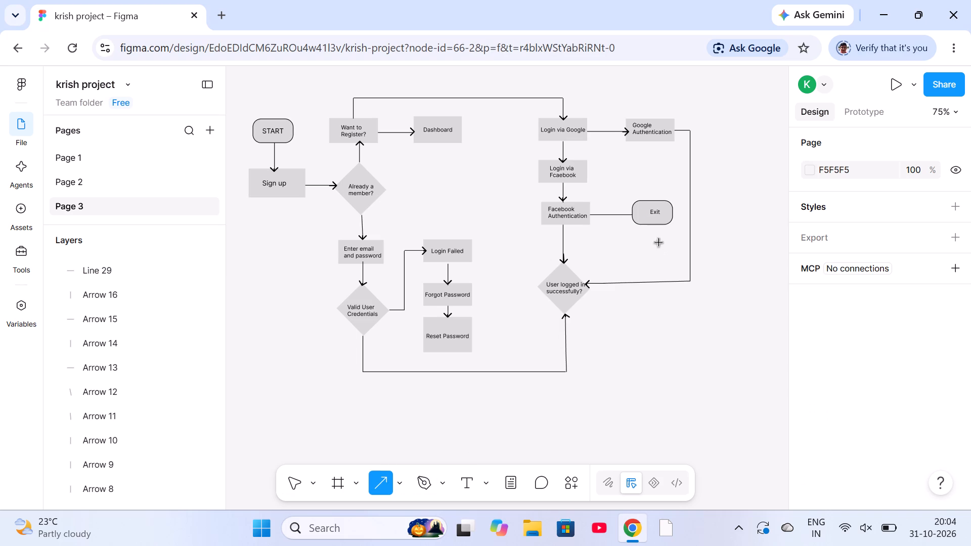
pyautogui.click(628, 216)
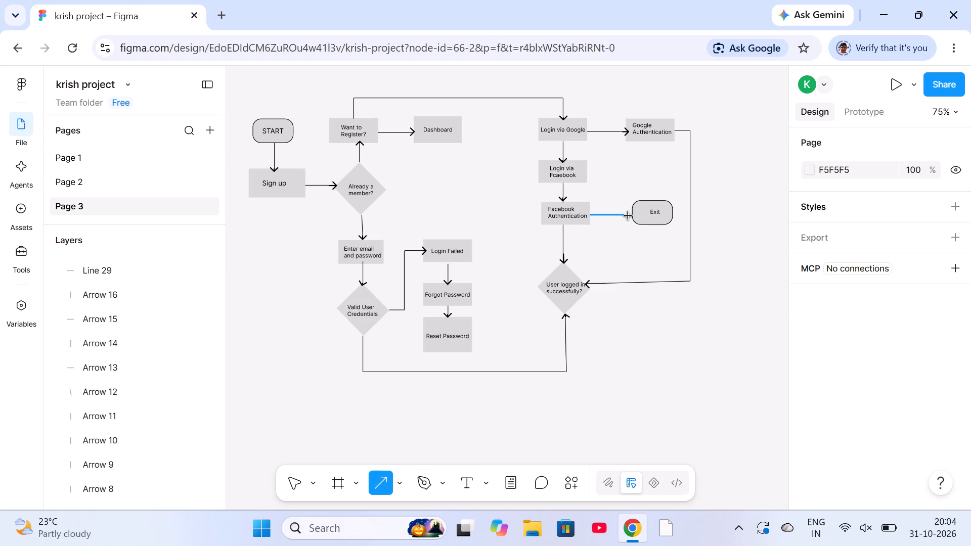
pyautogui.click(636, 215)
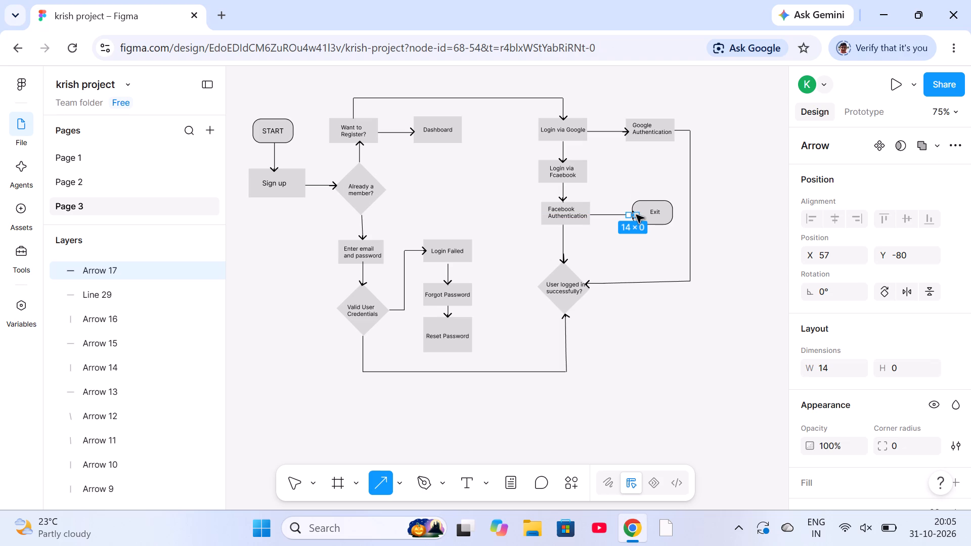
pyautogui.click(635, 237)
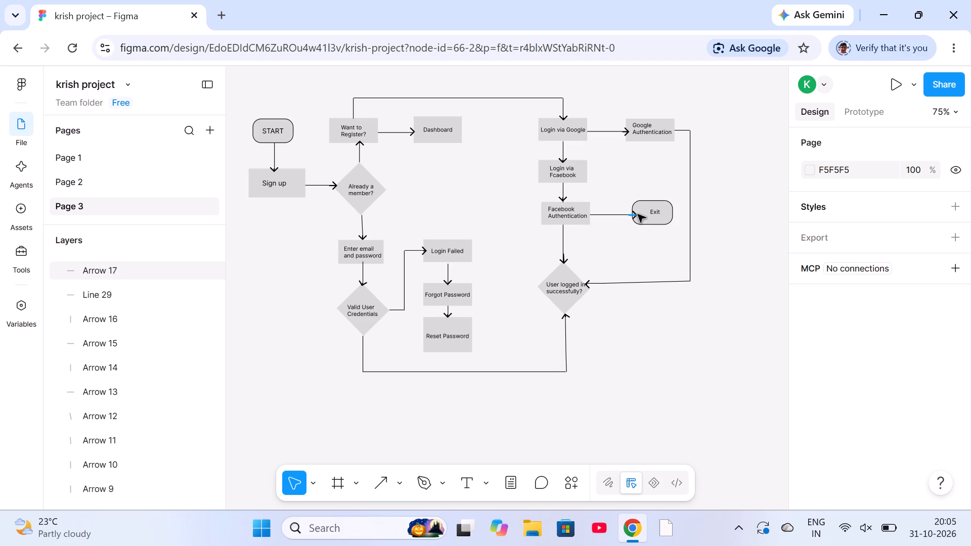
# Move the Exit arrow back along its connector so its tip sits at the edge of the Exit box.
pyautogui.click(638, 214)
pyautogui.click(638, 214)
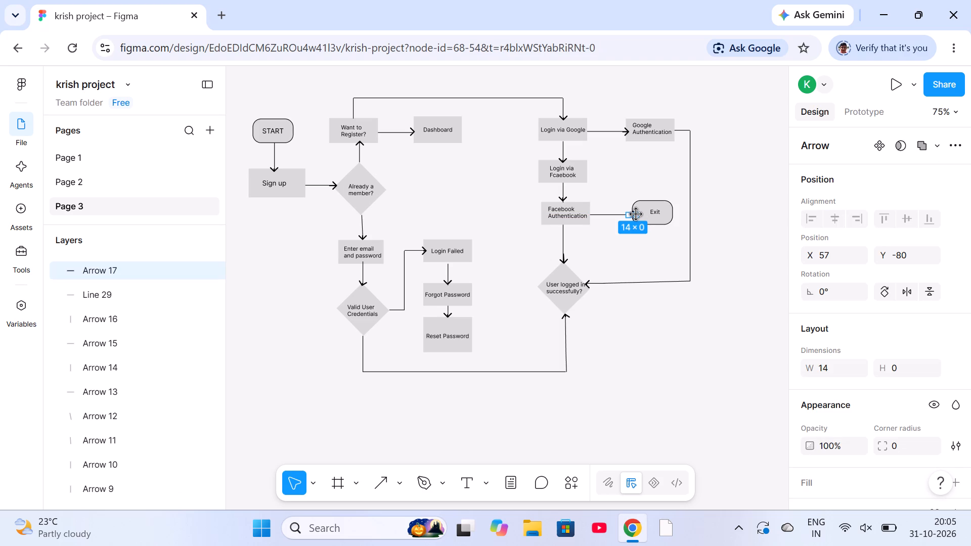
pyautogui.click(631, 214)
pyautogui.click(625, 244)
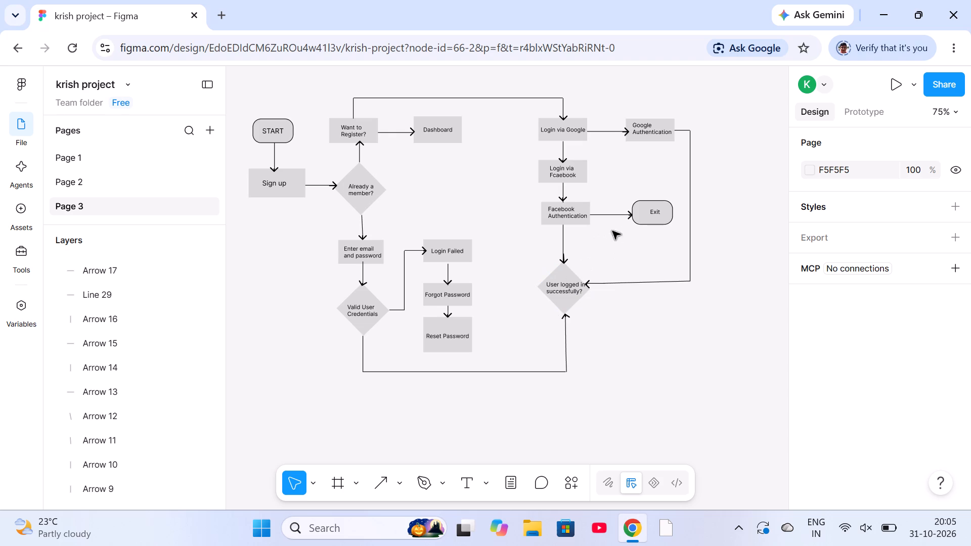
# Reposition the Exit label within its rounded box, to about X 95, Y -95.
pyautogui.click(656, 211)
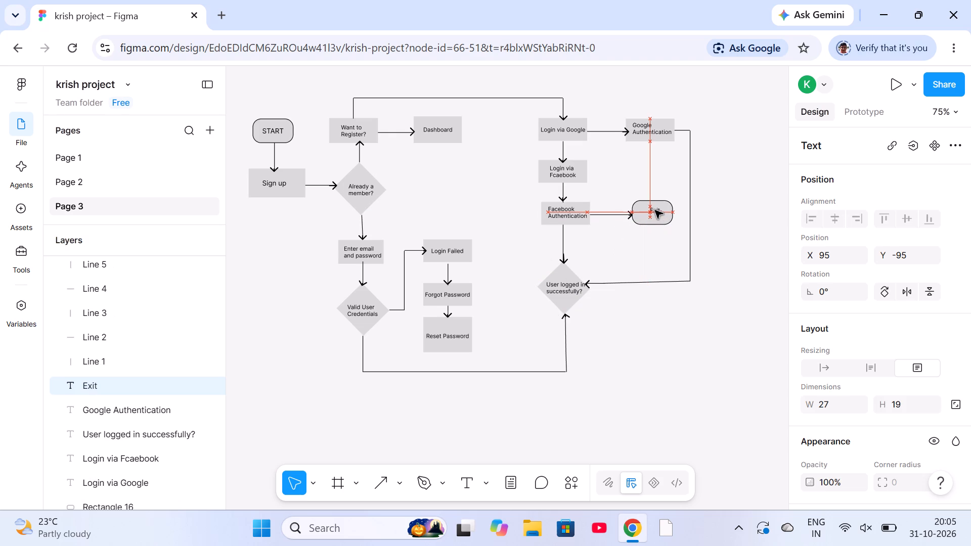
# Reposition the Exit label to X 88, Y -92, centring it inside its rounded box.
pyautogui.click(652, 212)
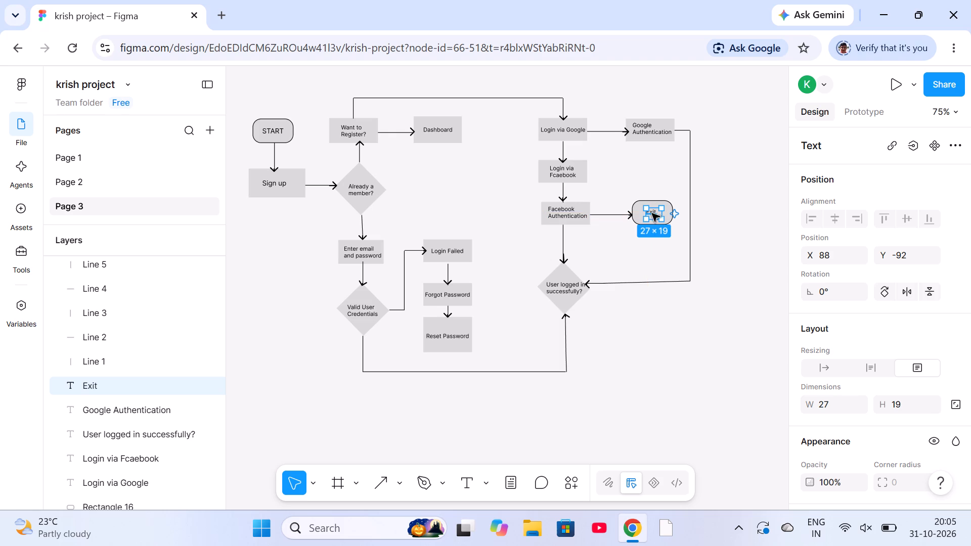
pyautogui.click(649, 261)
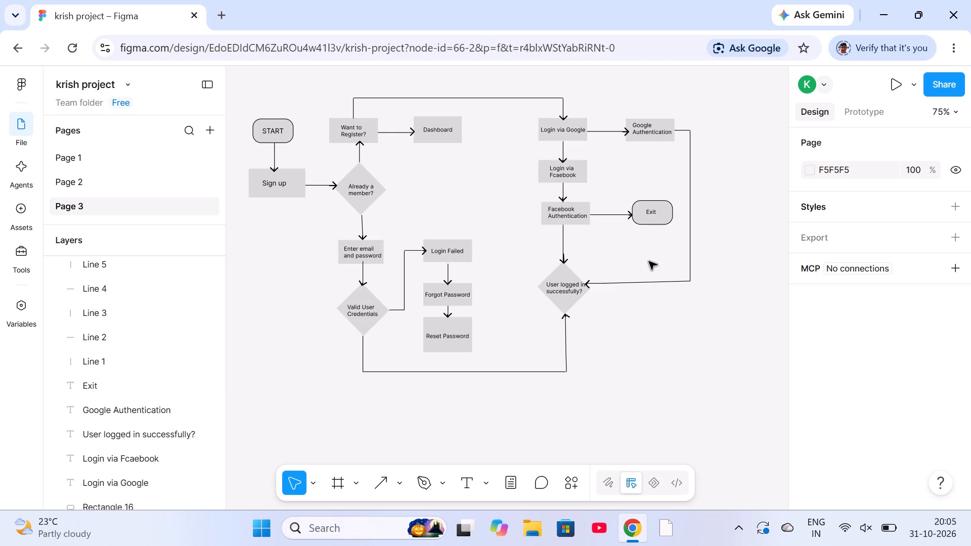
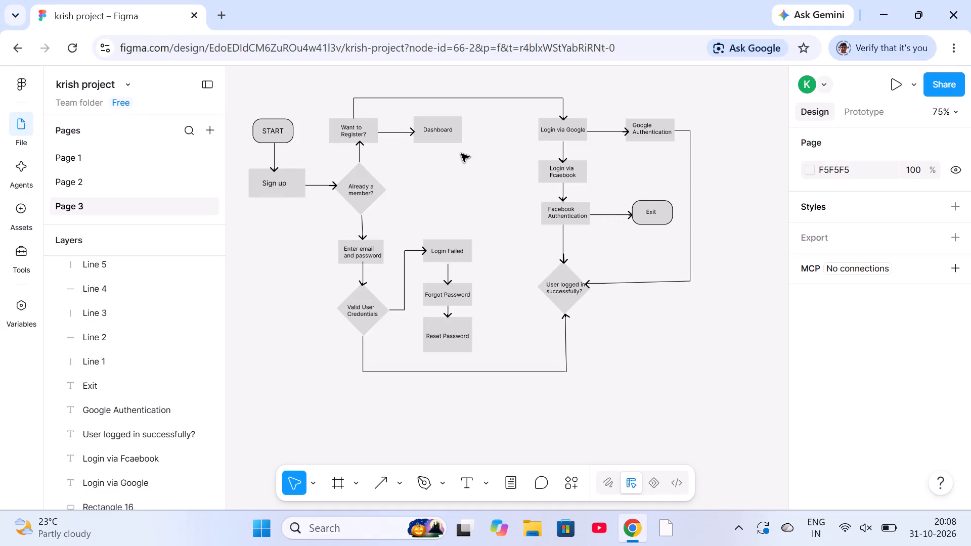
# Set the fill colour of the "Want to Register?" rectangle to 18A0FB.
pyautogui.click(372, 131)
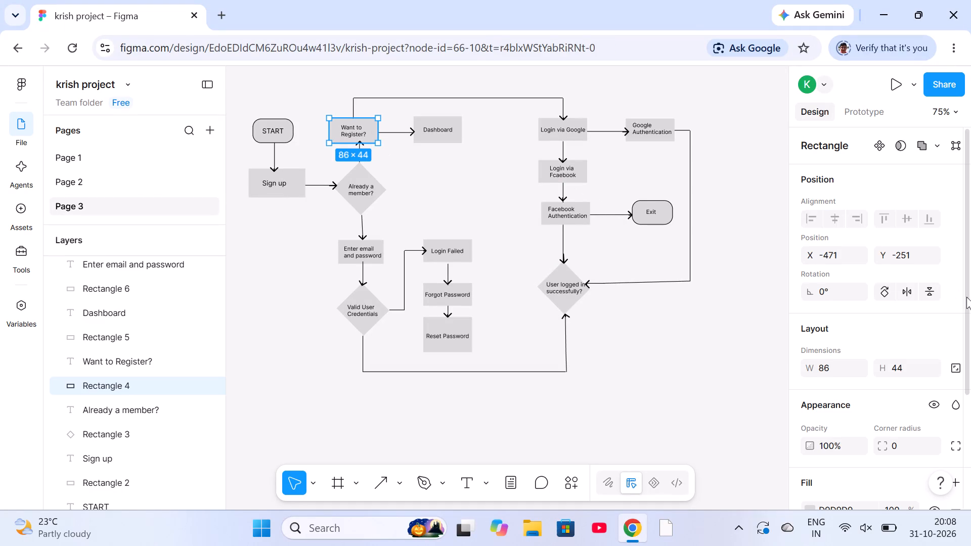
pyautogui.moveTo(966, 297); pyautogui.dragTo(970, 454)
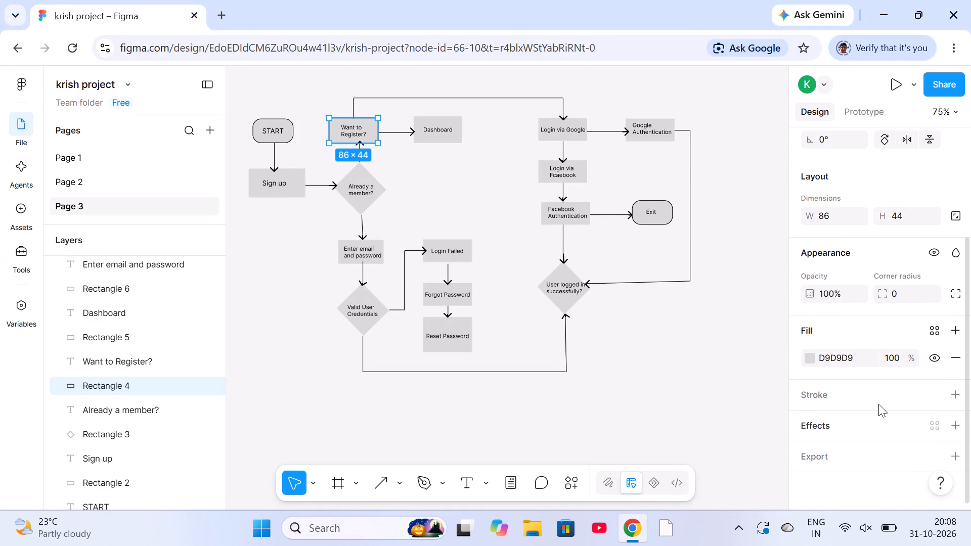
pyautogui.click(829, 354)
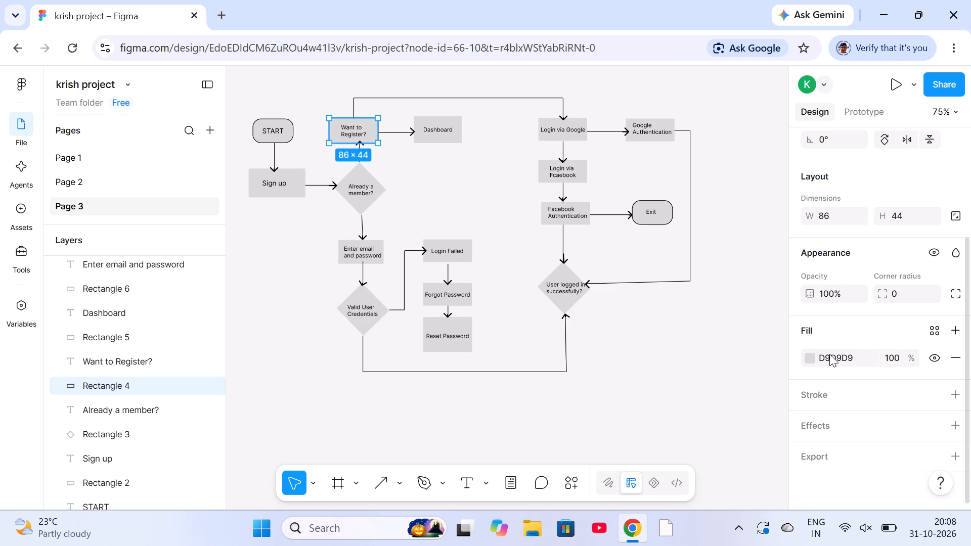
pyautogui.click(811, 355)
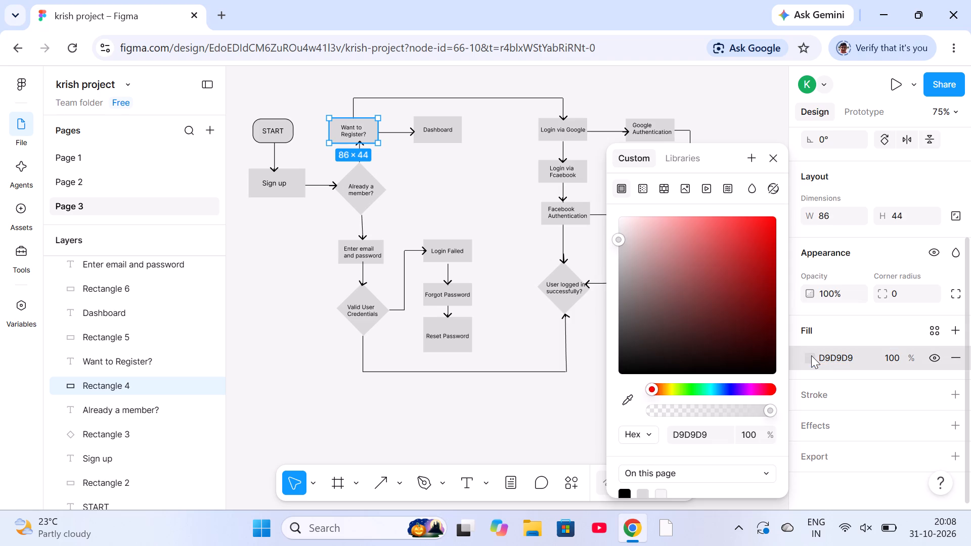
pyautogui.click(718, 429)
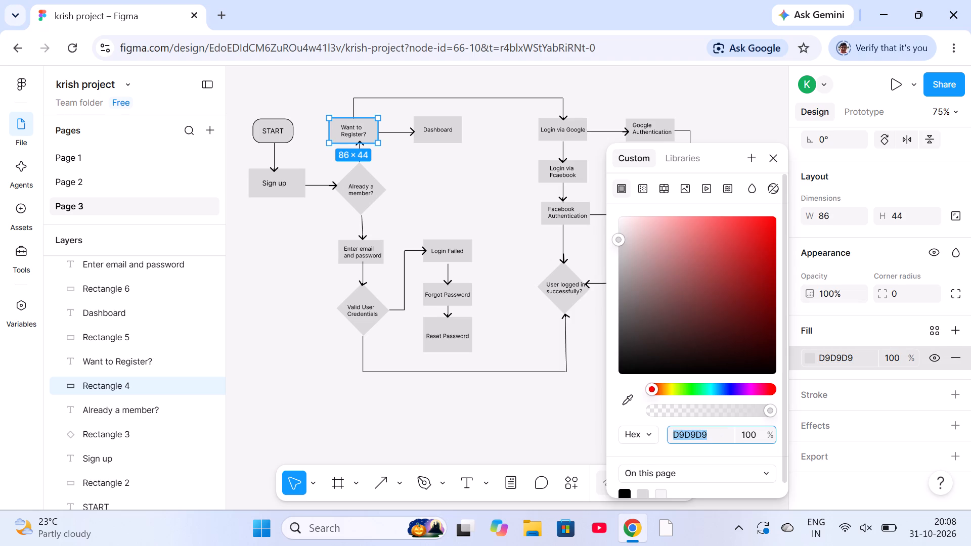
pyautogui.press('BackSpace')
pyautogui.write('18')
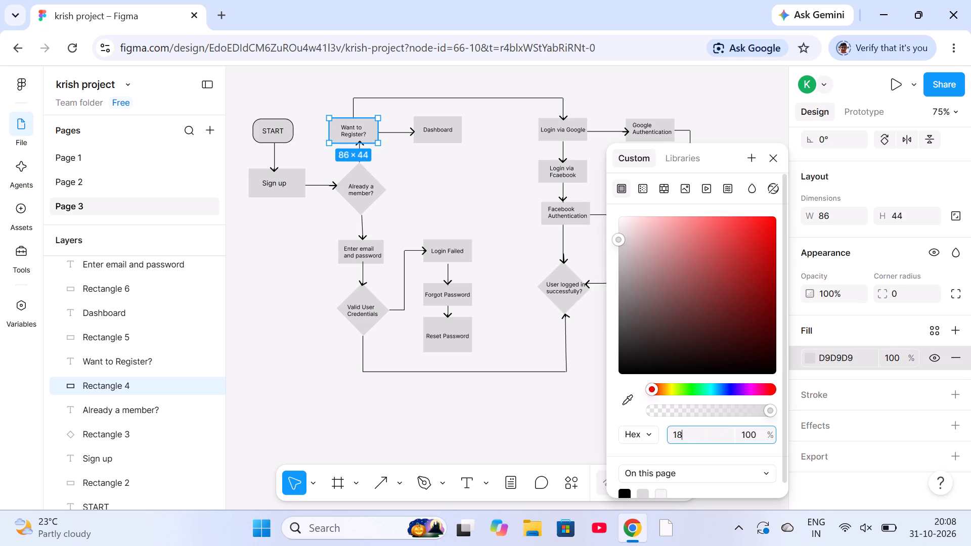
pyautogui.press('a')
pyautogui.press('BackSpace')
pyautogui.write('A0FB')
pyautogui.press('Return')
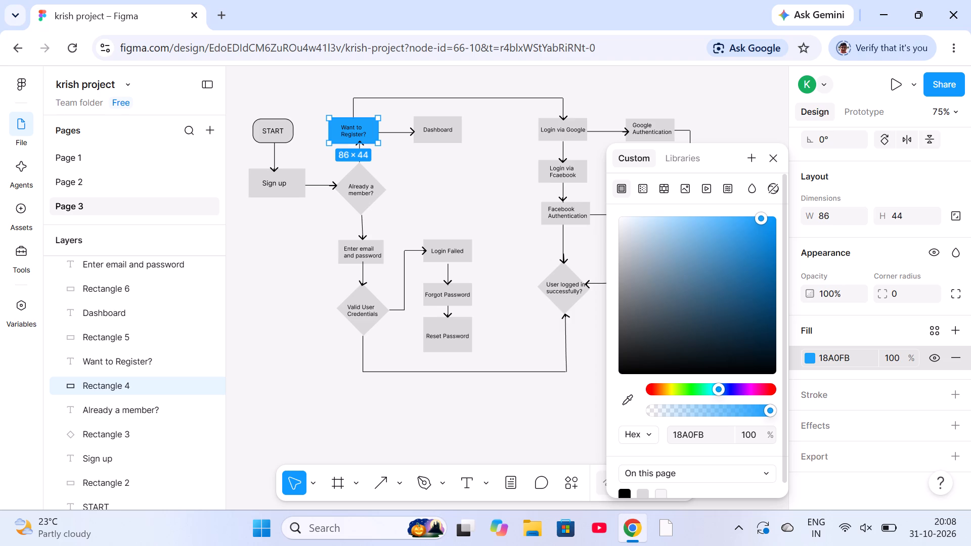
# Delete the blue rectangle behind the "Want to Register?" label.
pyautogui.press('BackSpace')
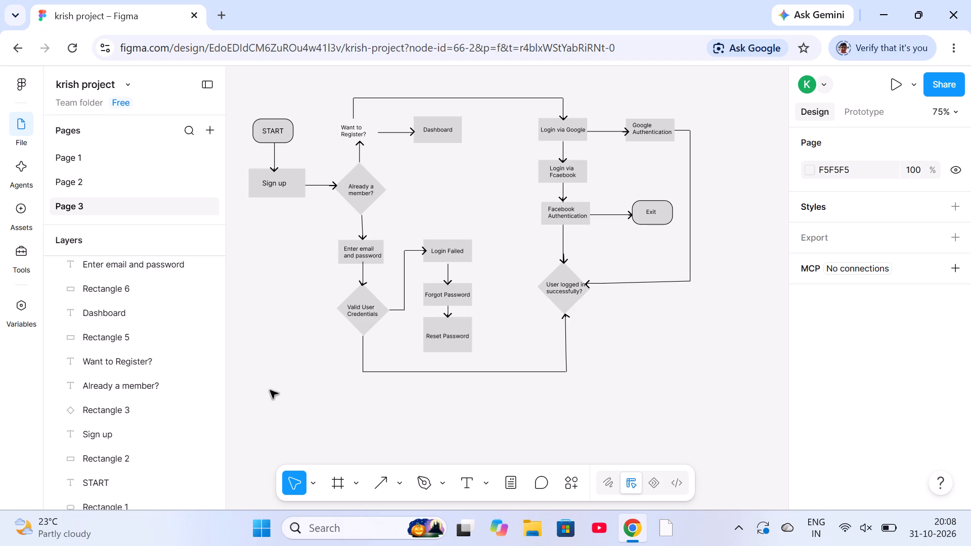
# Copy the grey rectangle behind "Enter email and password" and paste it at the "Want to Register?" label, about X -475, Y -245.
pyautogui.click(342, 262)
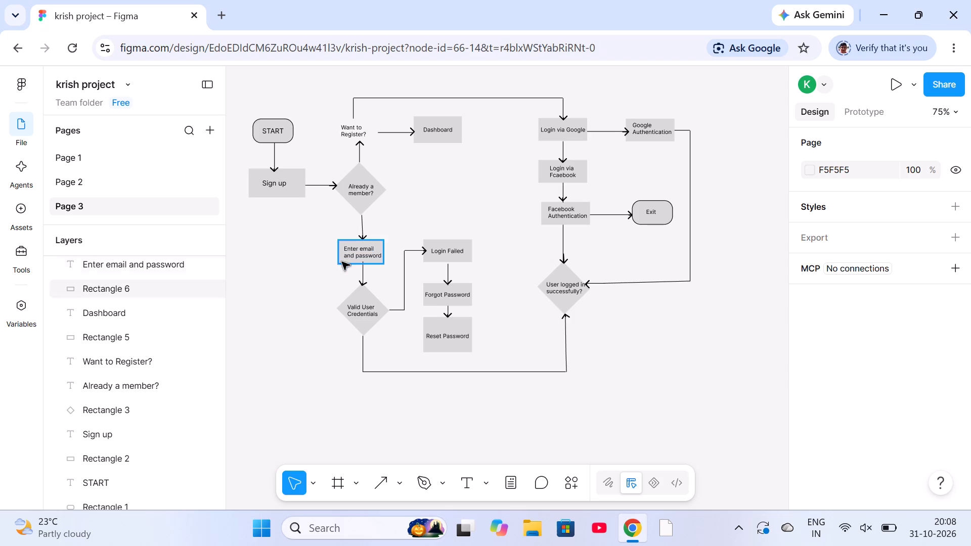
pyautogui.rightClick(342, 262)
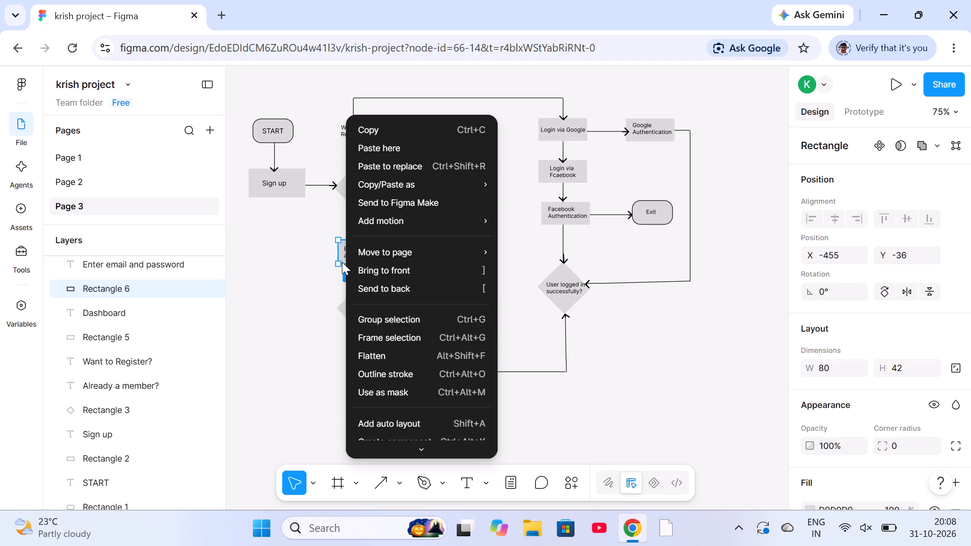
pyautogui.click(373, 130)
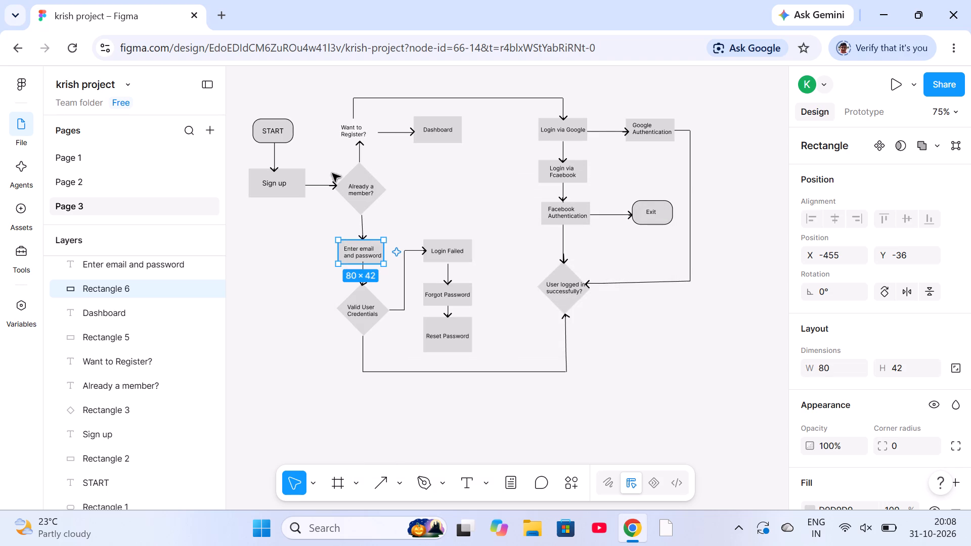
pyautogui.click(312, 212)
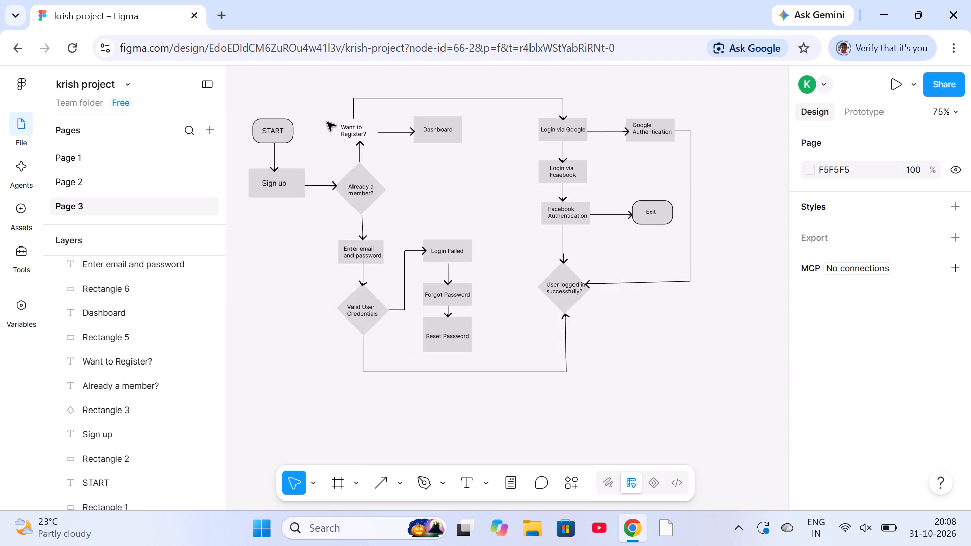
pyautogui.rightClick(327, 121)
pyautogui.click(347, 132)
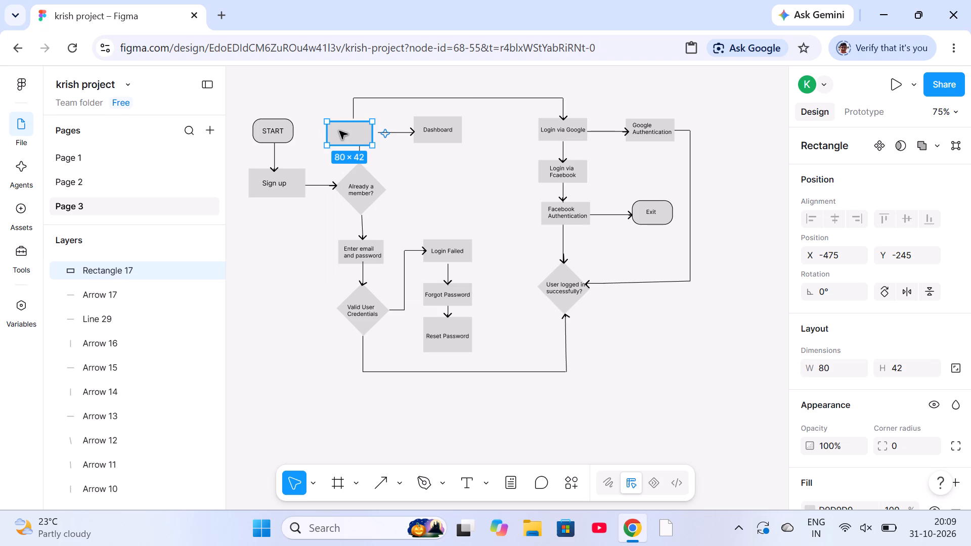
# Move the new 80 × 42 rectangle off the "Want to Register?" label and shift its layer down the layer order.
pyautogui.moveTo(339, 131); pyautogui.dragTo(327, 151)
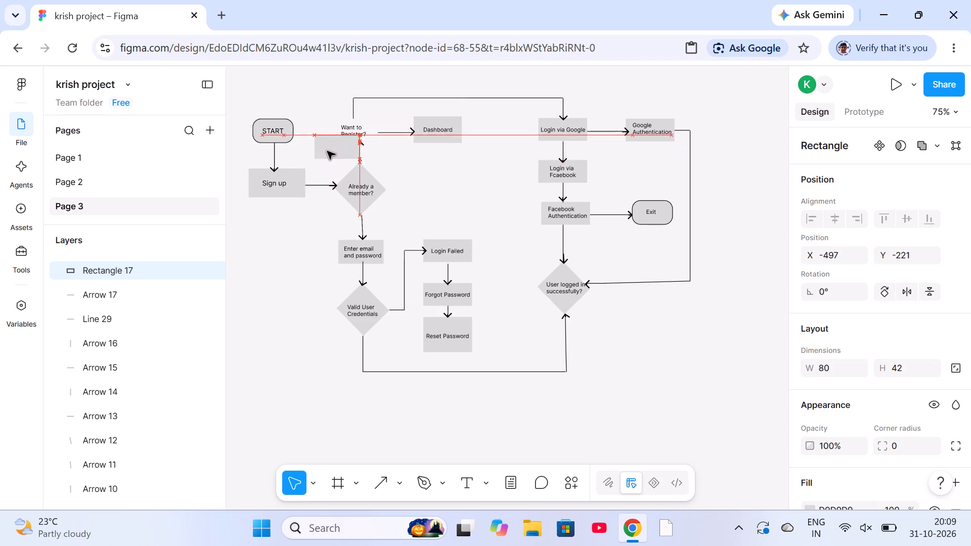
pyautogui.moveTo(327, 151); pyautogui.dragTo(321, 153)
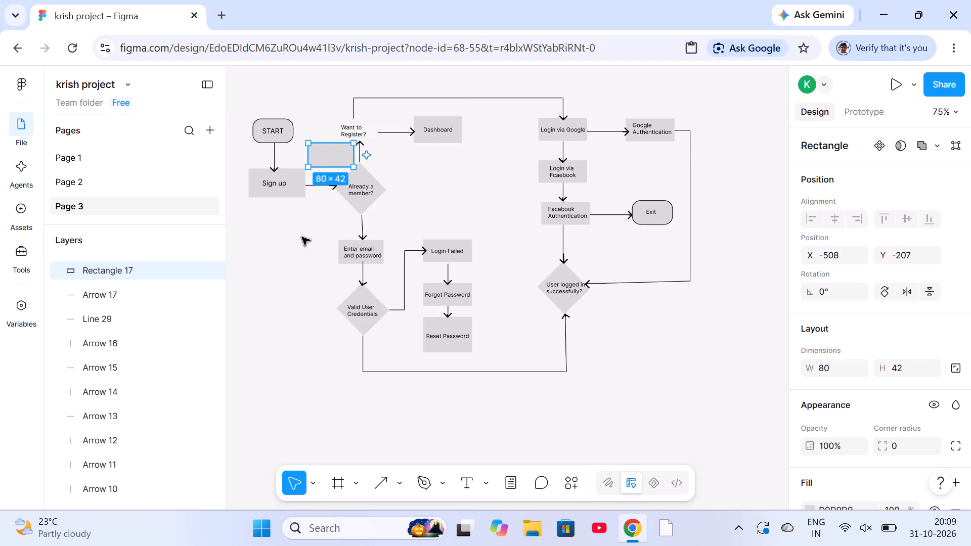
pyautogui.click(301, 242)
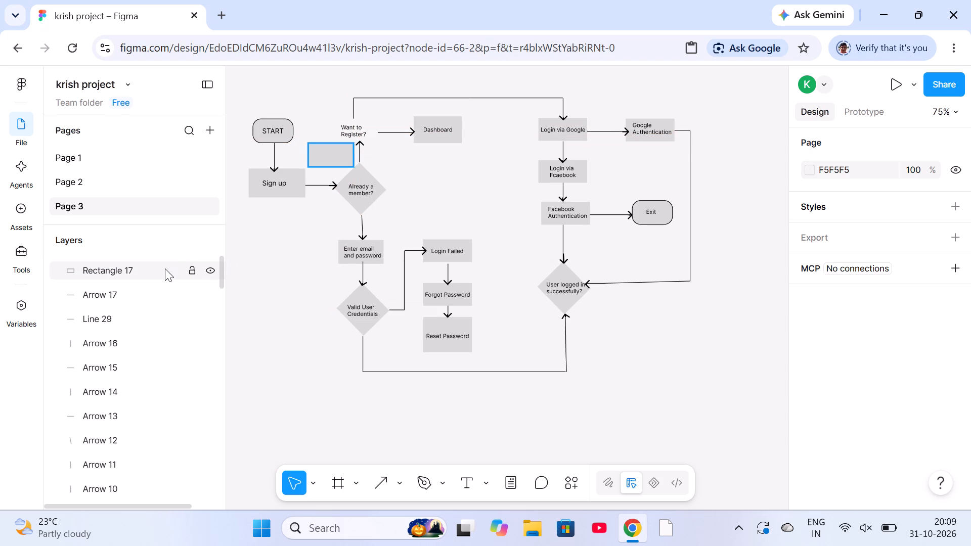
pyautogui.moveTo(165, 268); pyautogui.dragTo(160, 465)
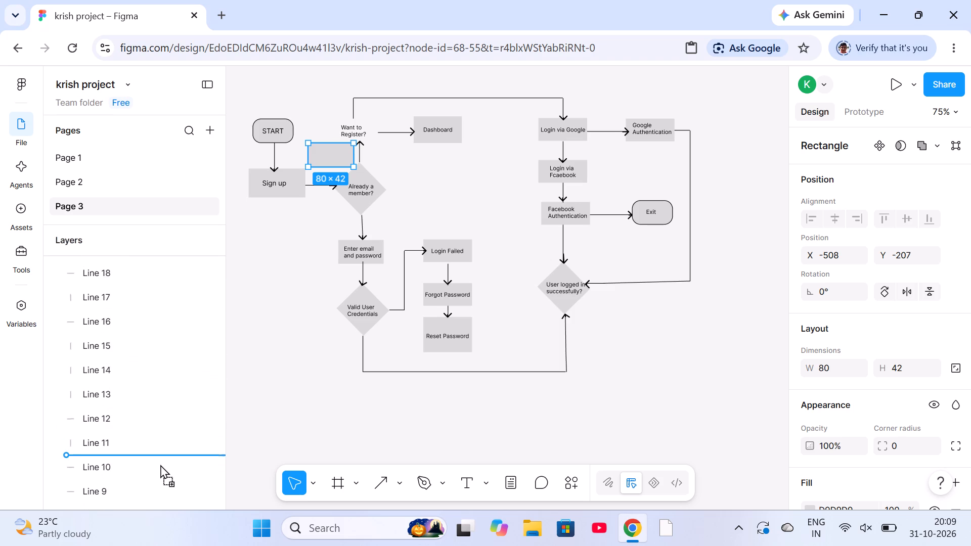
# Move the 80 × 42 rectangle's layer down the layer order to sit directly below the "Want to Register?" text layer.
pyautogui.moveTo(160, 465); pyautogui.dragTo(161, 404)
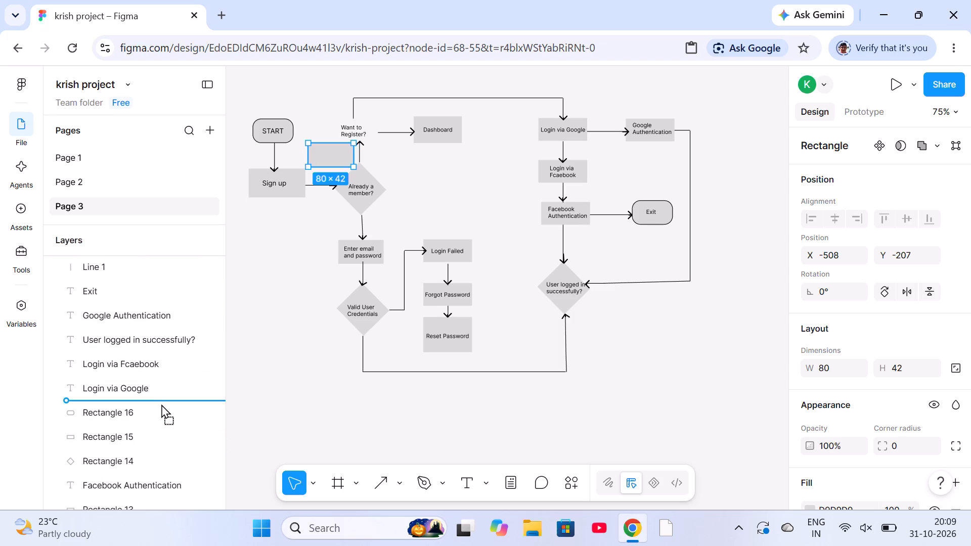
pyautogui.moveTo(161, 404); pyautogui.dragTo(166, 450)
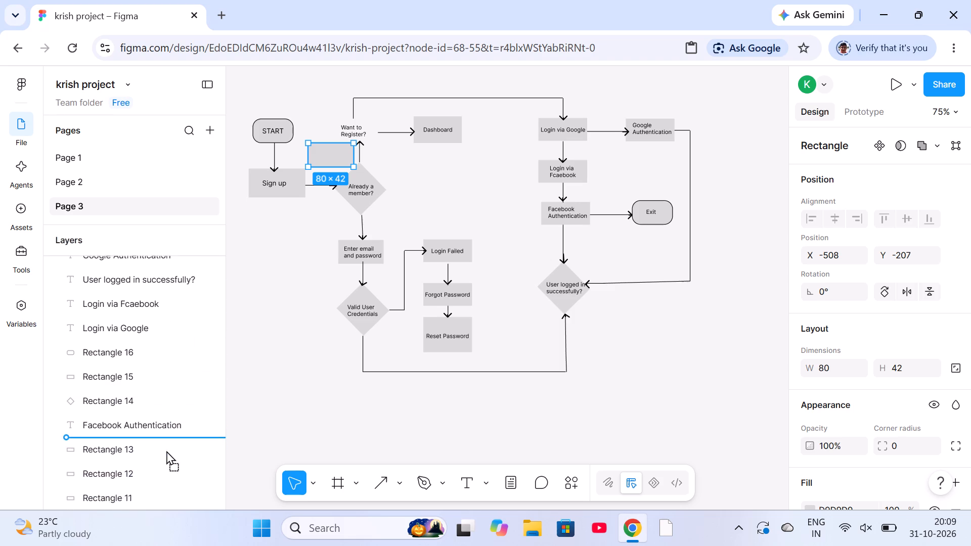
pyautogui.moveTo(166, 450); pyautogui.dragTo(166, 424)
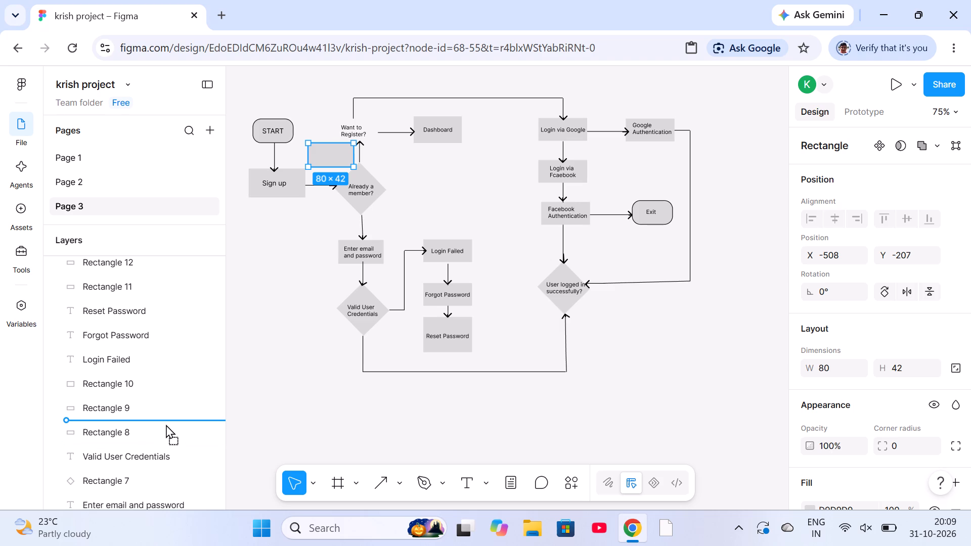
pyautogui.moveTo(166, 424); pyautogui.dragTo(166, 454)
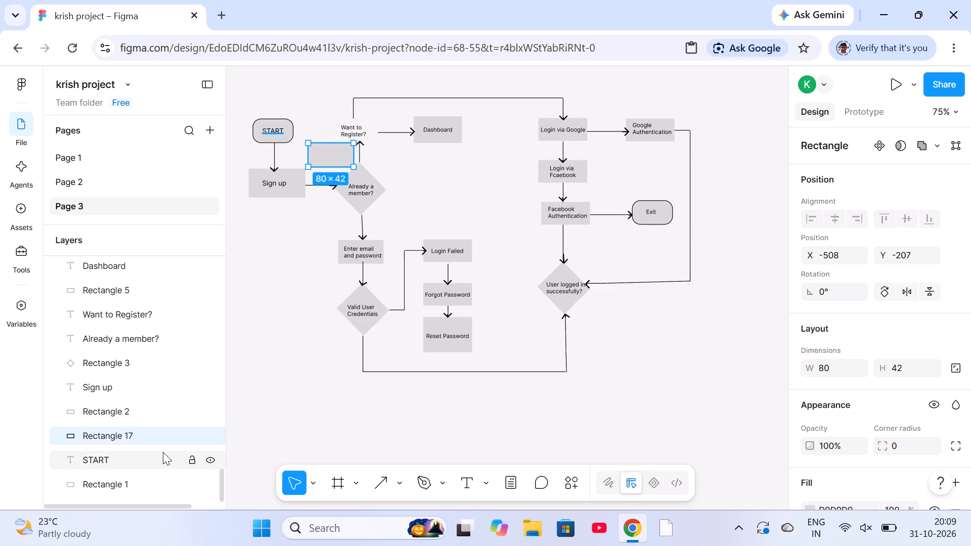
pyautogui.moveTo(154, 429); pyautogui.dragTo(147, 348)
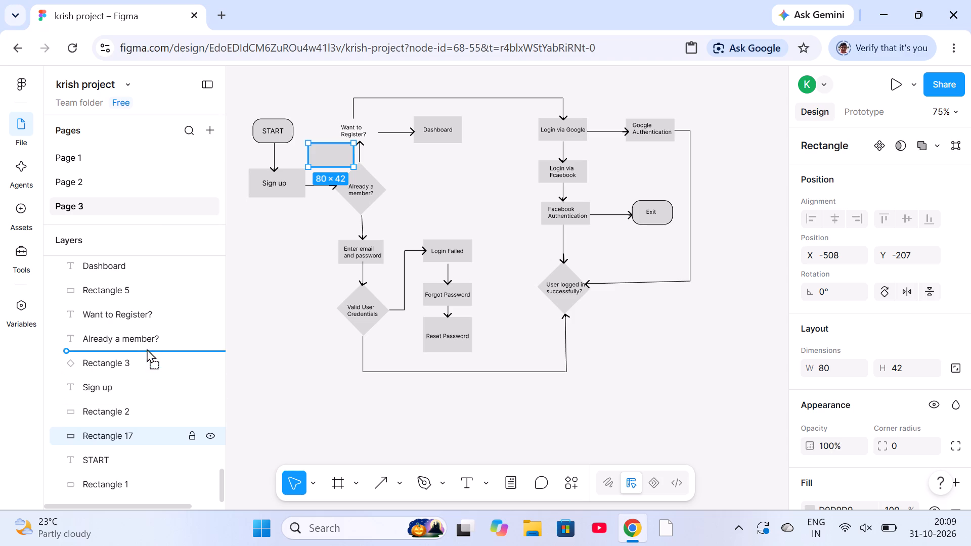
pyautogui.moveTo(147, 348); pyautogui.dragTo(145, 331)
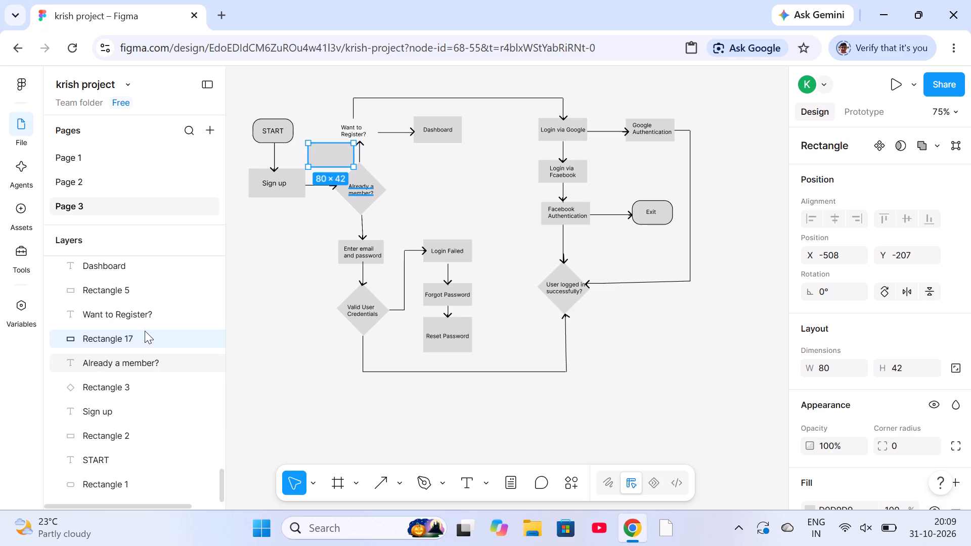
pyautogui.click(277, 310)
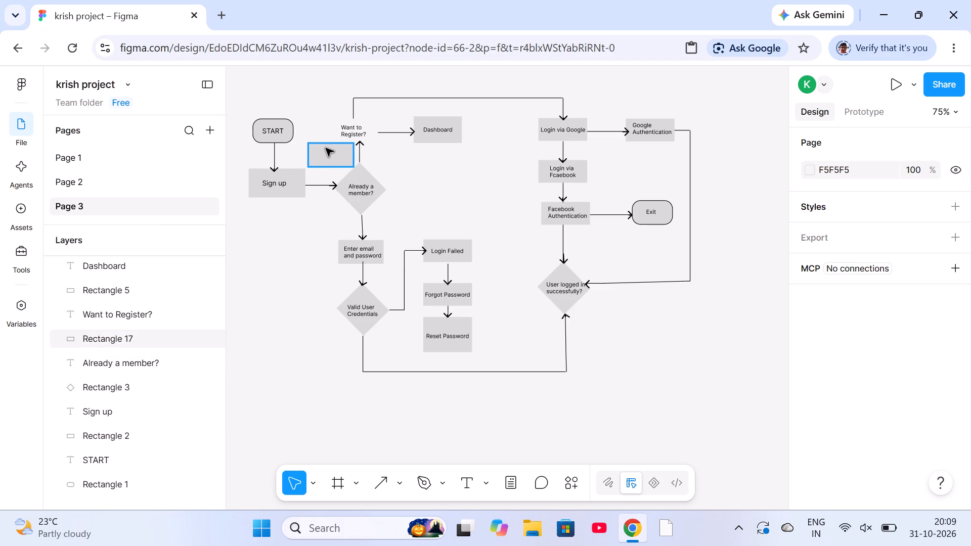
# Position the 80 × 42 grey rectangle behind the "Want to Register?" label at X -468, Y -246, and deselect it.
pyautogui.click(326, 148)
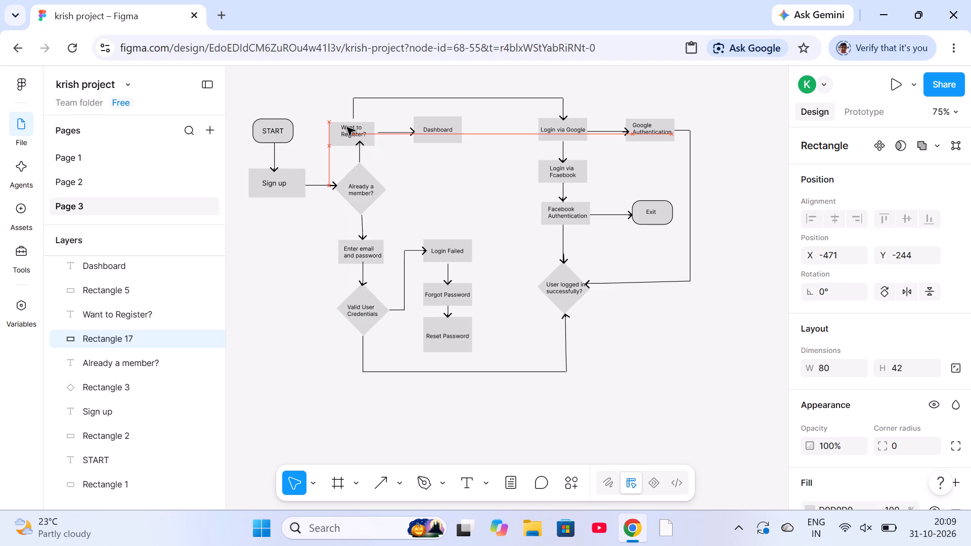
pyautogui.click(348, 126)
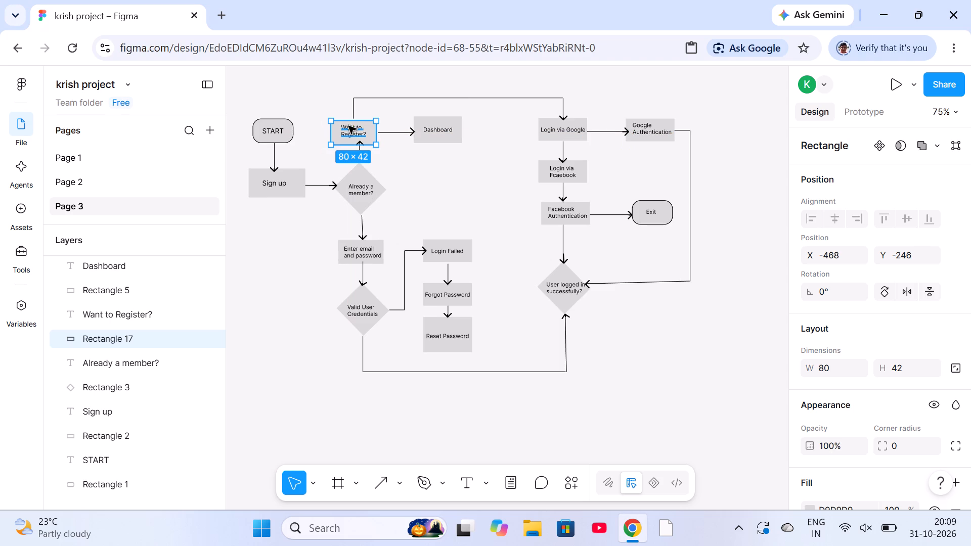
pyautogui.click(322, 149)
pyautogui.click(322, 149)
pyautogui.click(322, 149)
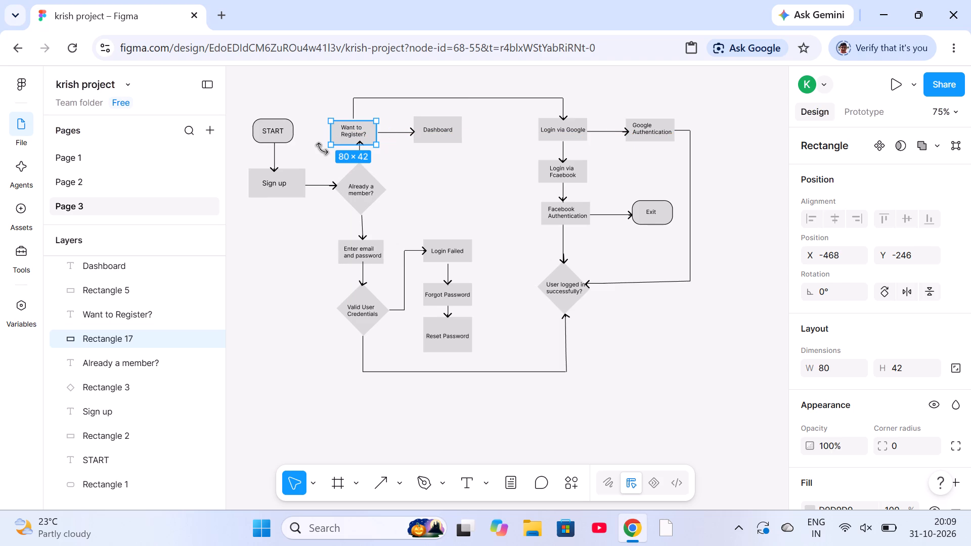
pyautogui.click(322, 149)
pyautogui.click(280, 259)
pyautogui.click(280, 259)
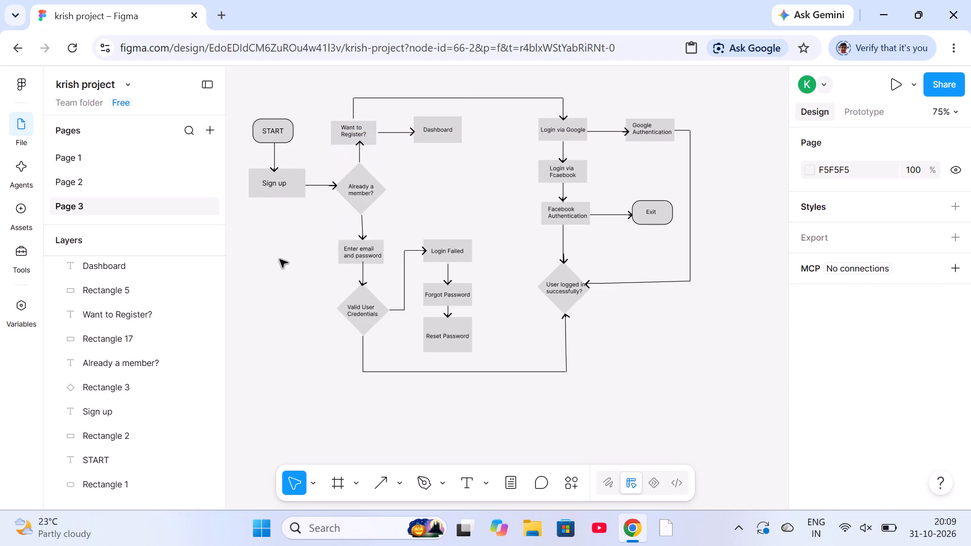
# Move the short upward arrow under "Want to Register?" down to X -417, Y -204, so its tip meets the box's lower edge.
pyautogui.click(359, 141)
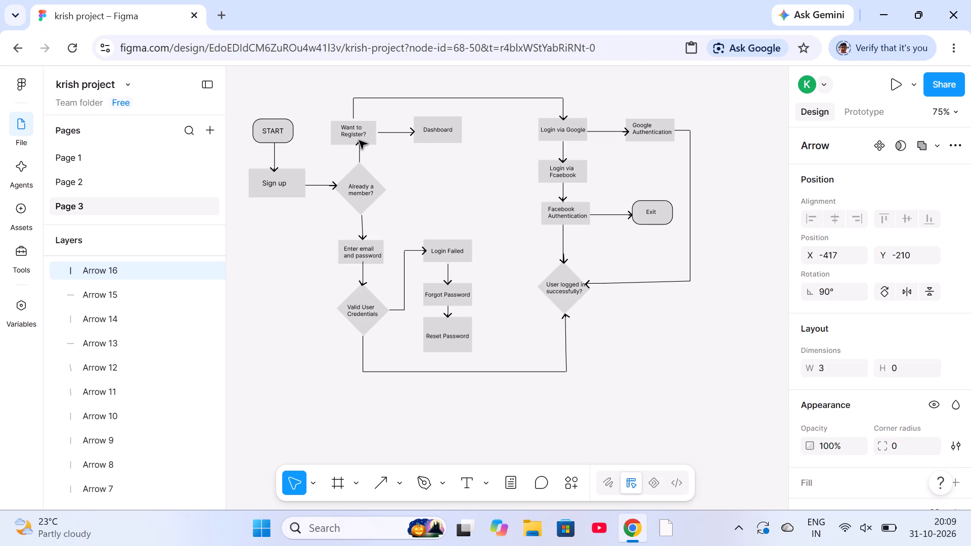
pyautogui.click(364, 143)
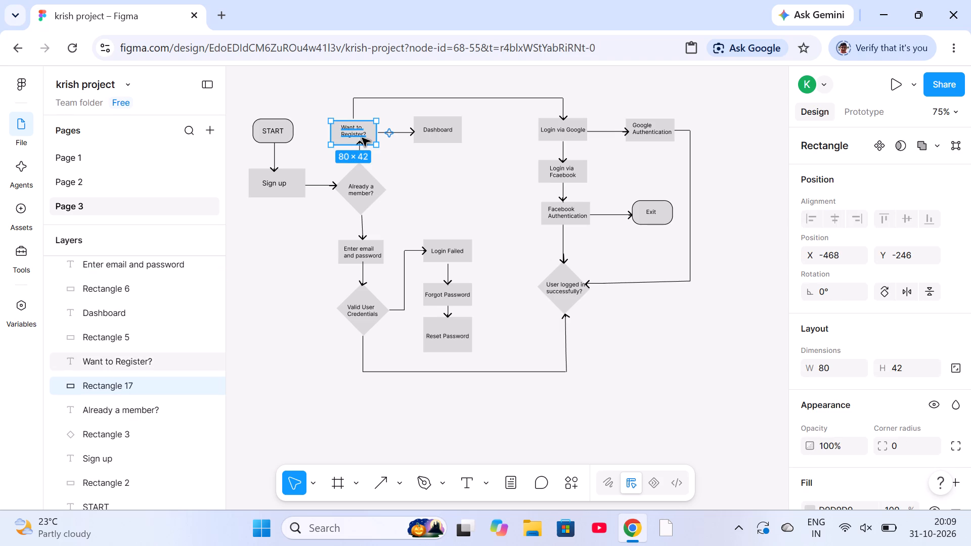
pyautogui.click(361, 142)
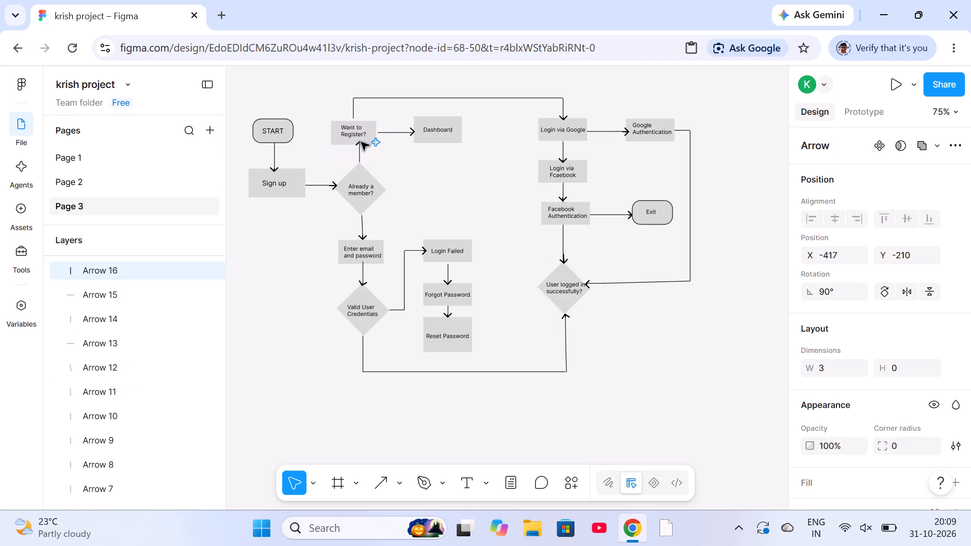
pyautogui.click(361, 142)
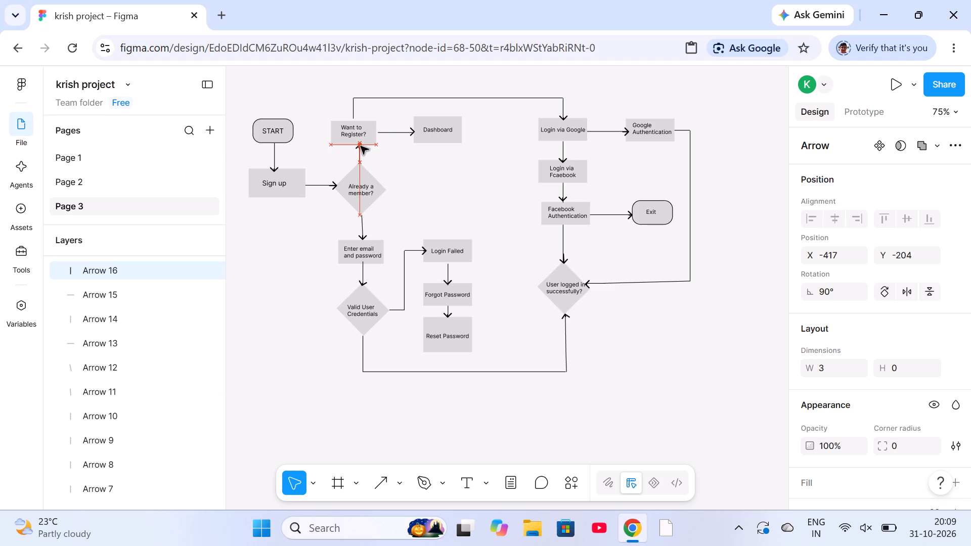
pyautogui.click(361, 146)
pyautogui.click(381, 161)
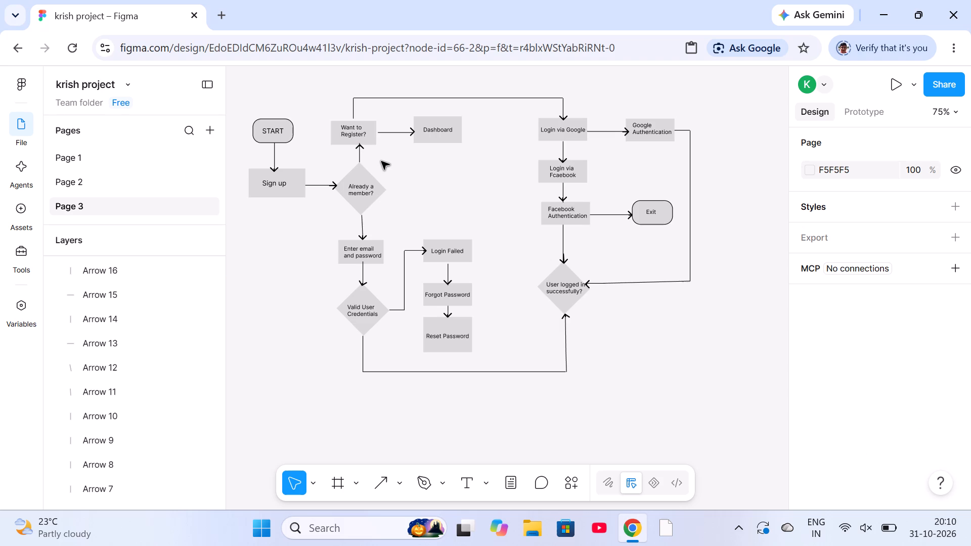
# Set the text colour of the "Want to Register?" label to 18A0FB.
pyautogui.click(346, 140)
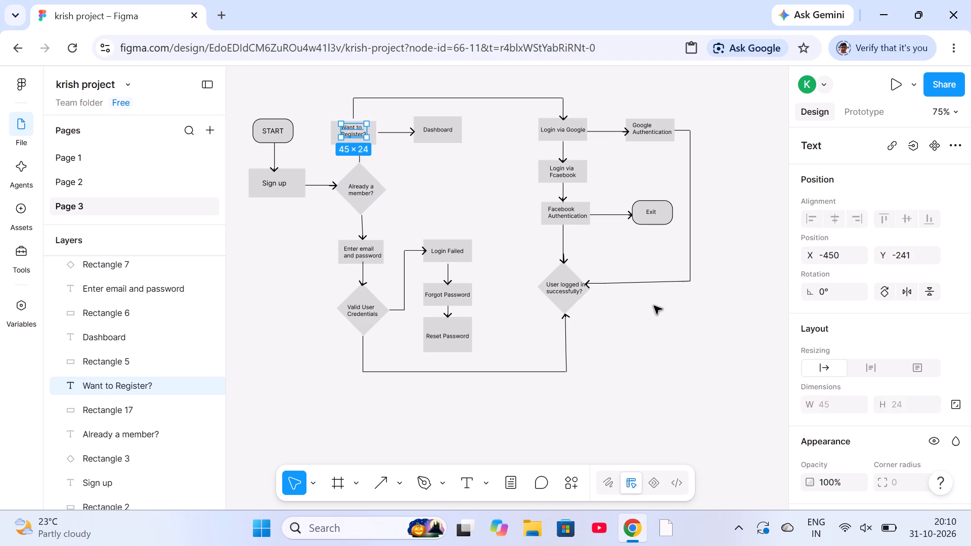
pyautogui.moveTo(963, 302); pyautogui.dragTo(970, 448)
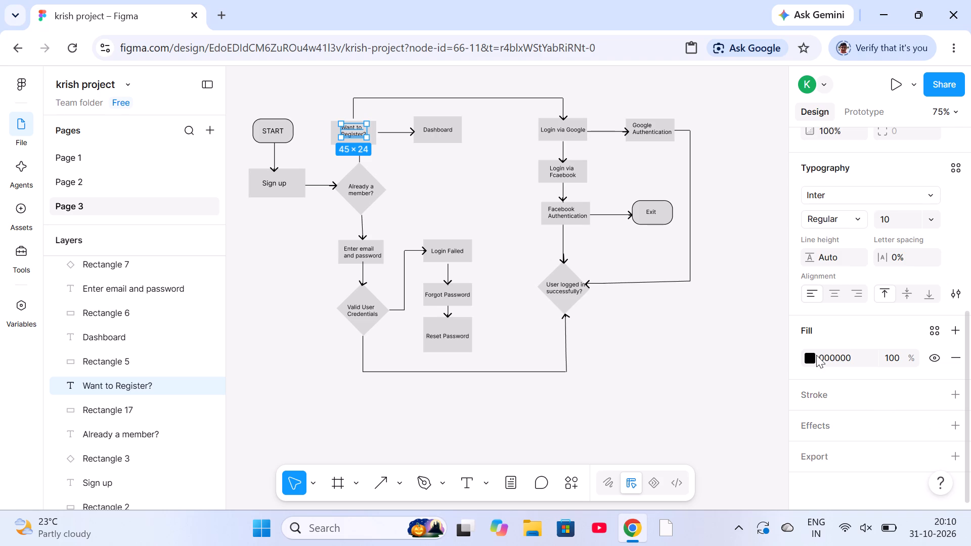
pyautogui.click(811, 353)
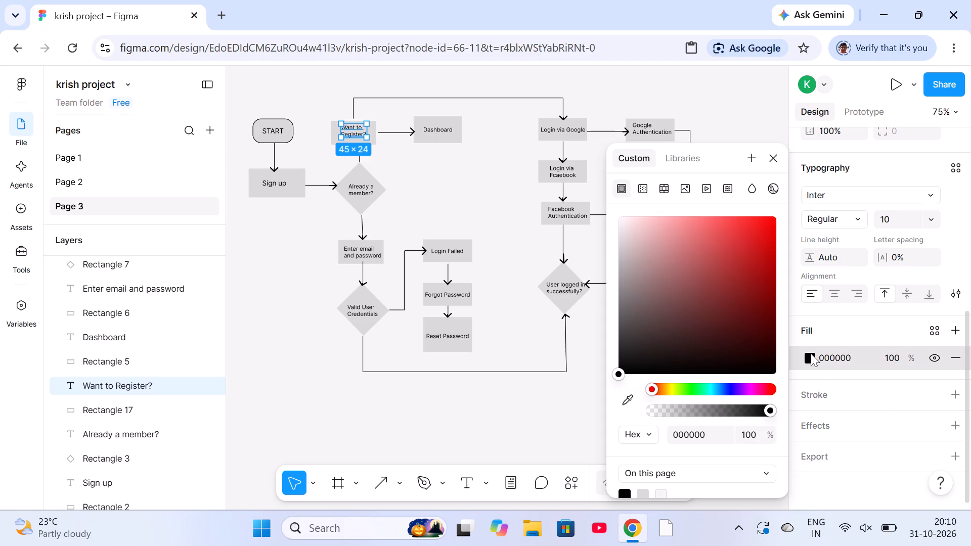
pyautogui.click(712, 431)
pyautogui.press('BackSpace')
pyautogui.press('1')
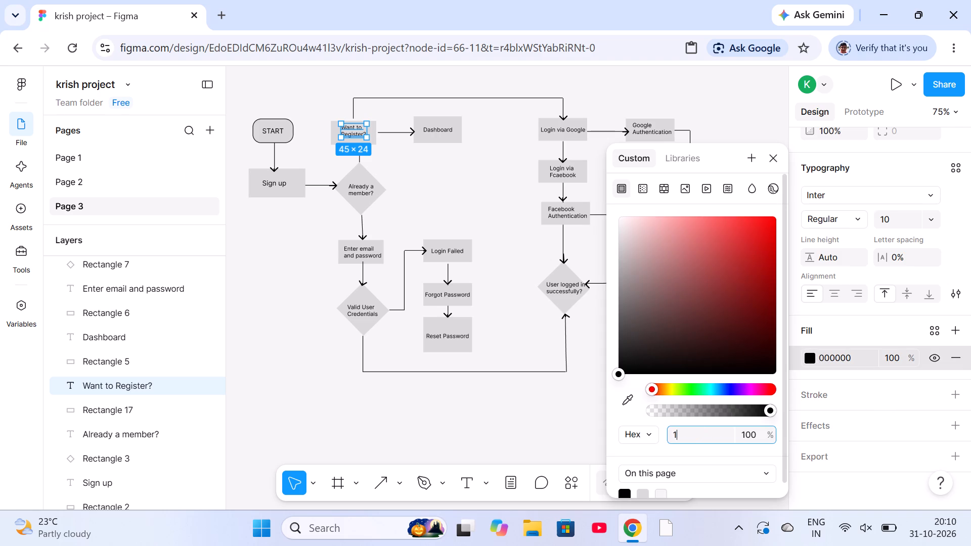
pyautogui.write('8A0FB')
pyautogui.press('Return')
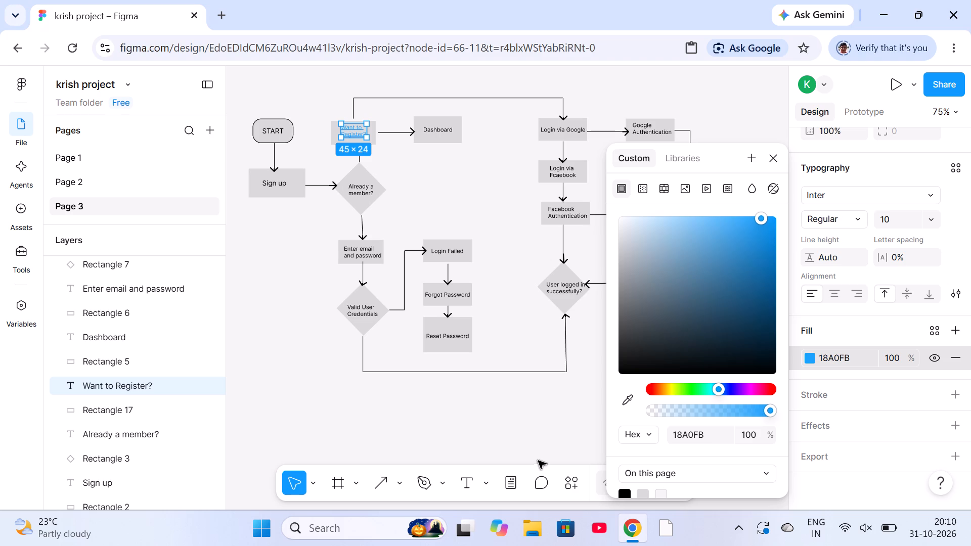
# Replace the recoloured label with a new two-line text reading "Want to Register?" inside the same box.
pyautogui.press('BackSpace')
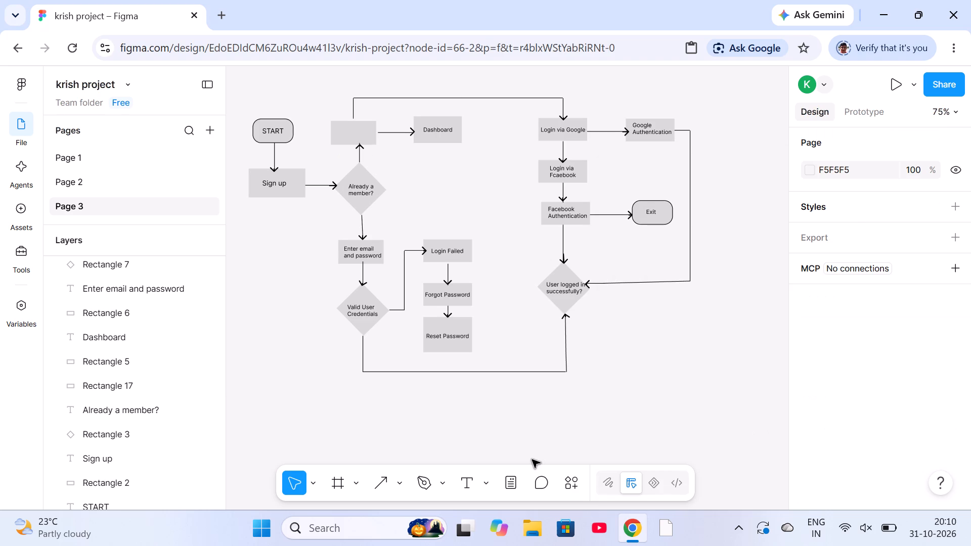
pyautogui.click(467, 472)
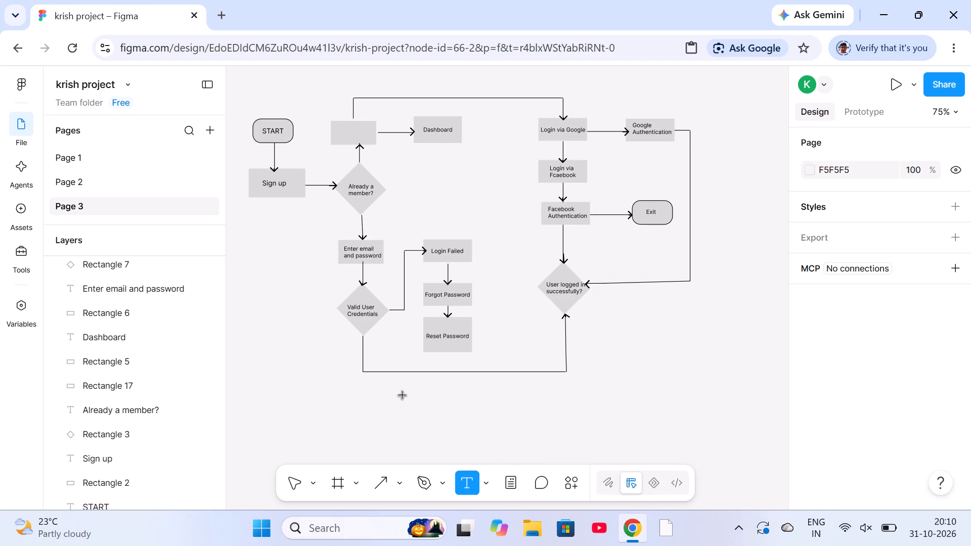
pyautogui.click(340, 131)
pyautogui.press('w')
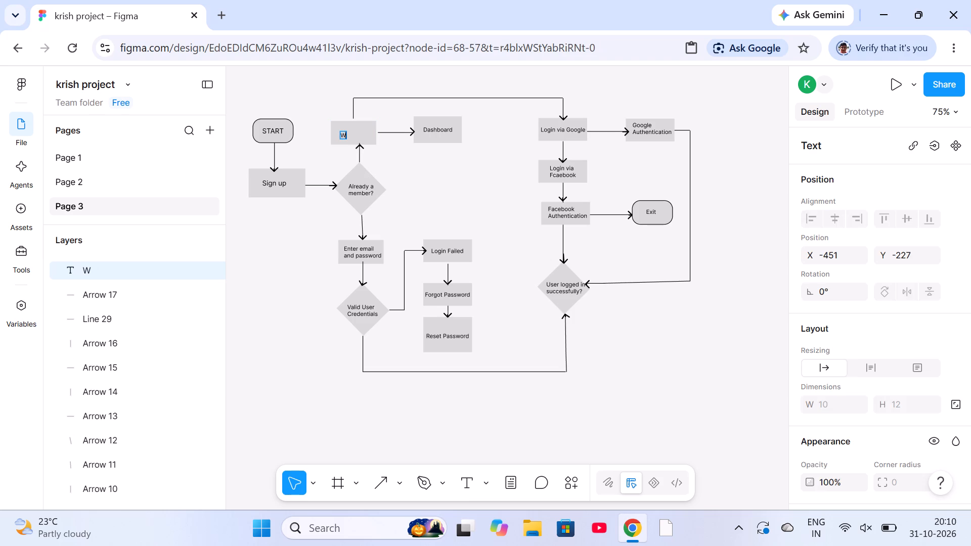
pyautogui.write('ant to')
pyautogui.press('space')
pyautogui.press('Return')
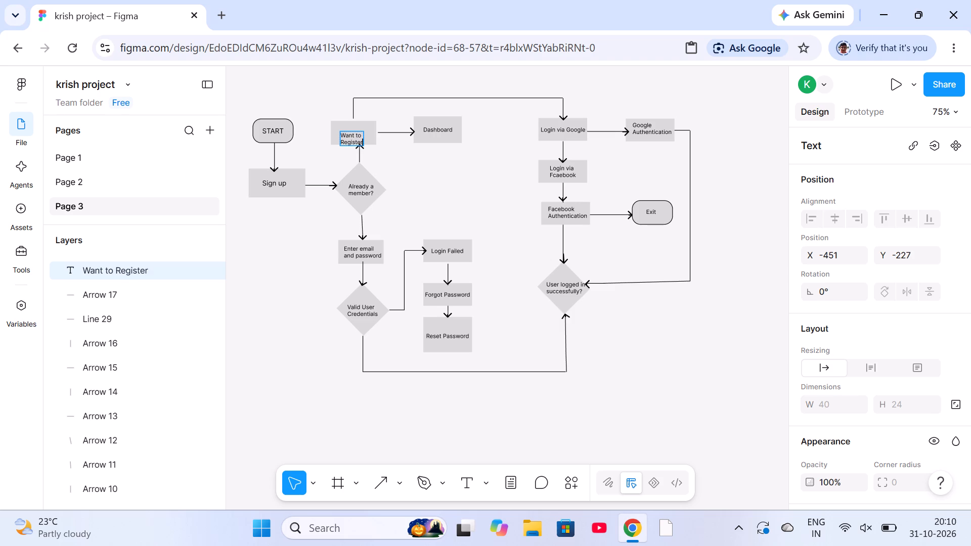
pyautogui.hotkey('shift', '?')
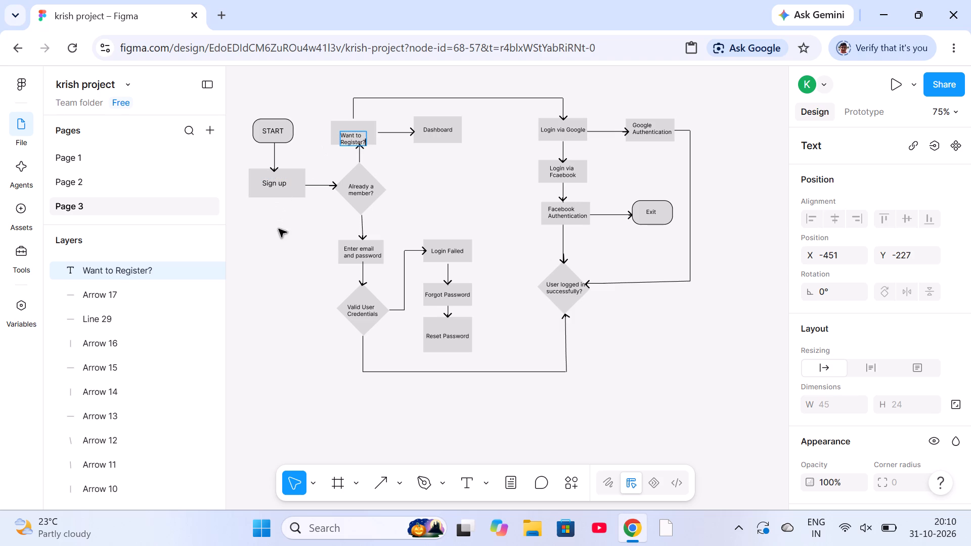
pyautogui.click(279, 233)
pyautogui.click(288, 263)
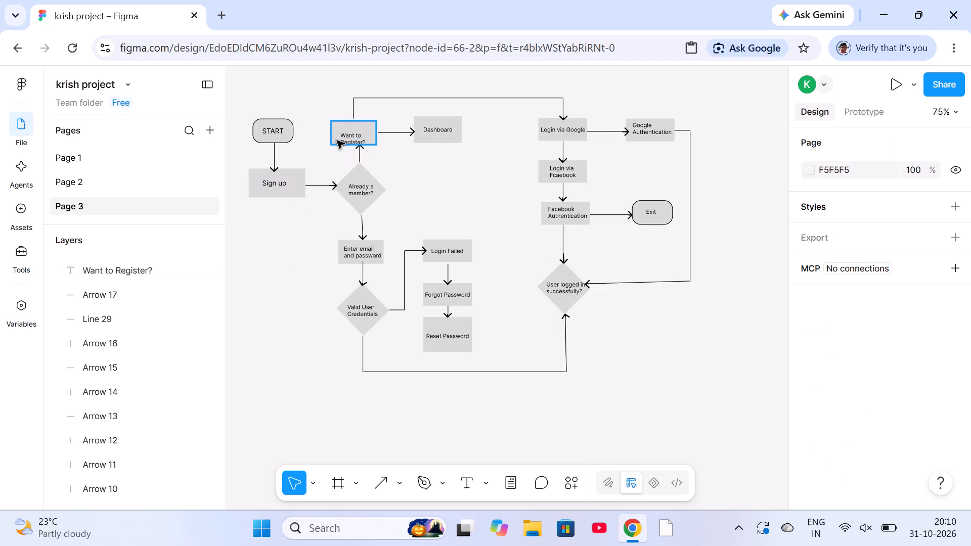
# Move the new "Want to Register?" label up to X -451, Y -237, so it sits within its box.
pyautogui.click(345, 137)
pyautogui.click(345, 137)
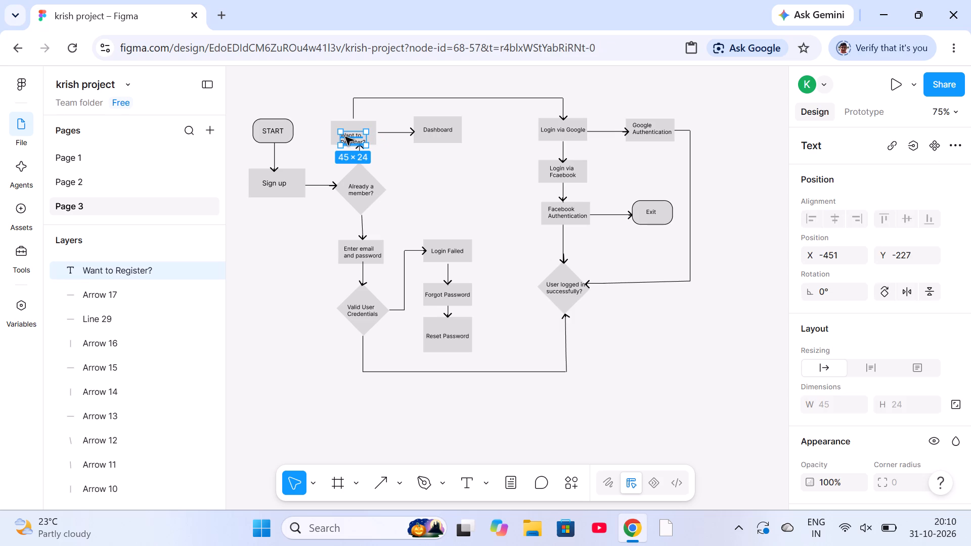
pyautogui.click(345, 131)
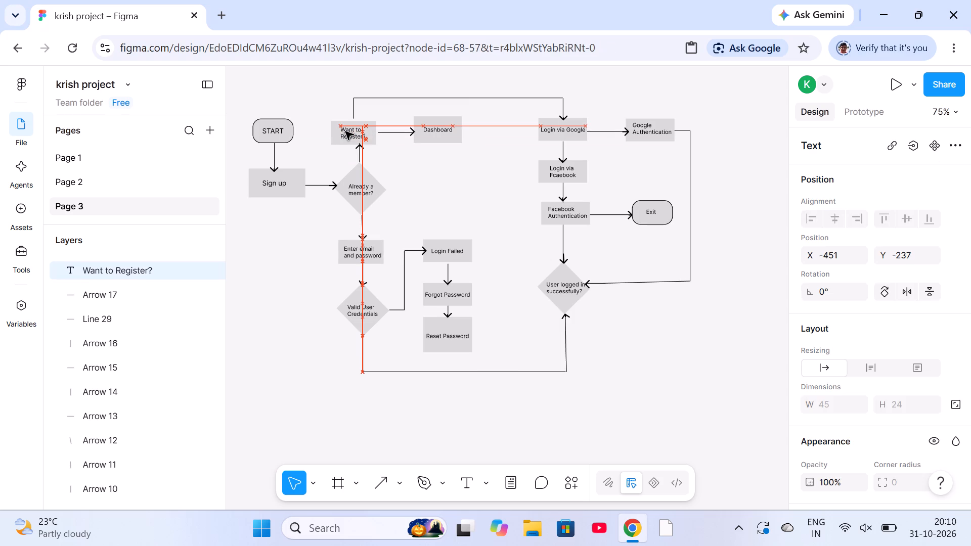
pyautogui.click(301, 145)
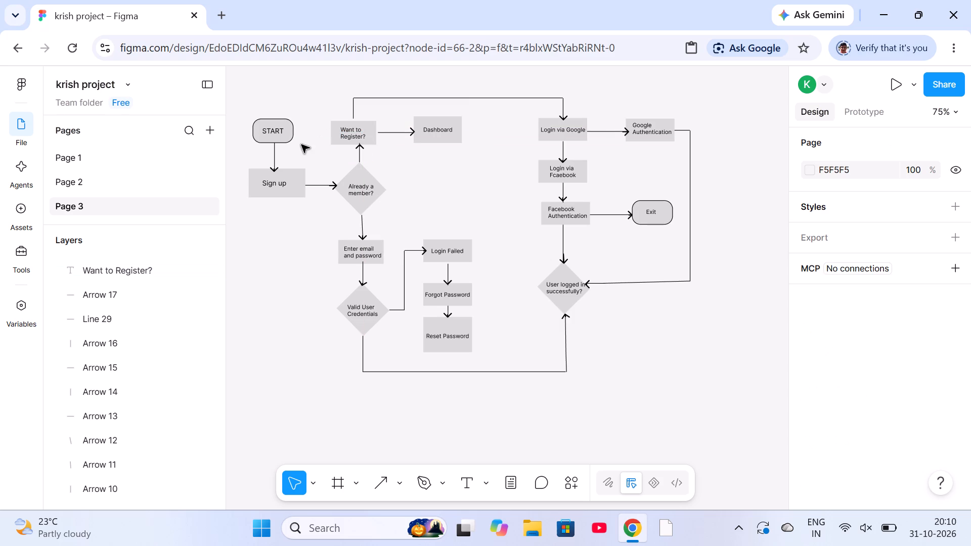
# Set the fill of the "Want to Register?" rectangle to 18A0FB.
pyautogui.click(334, 140)
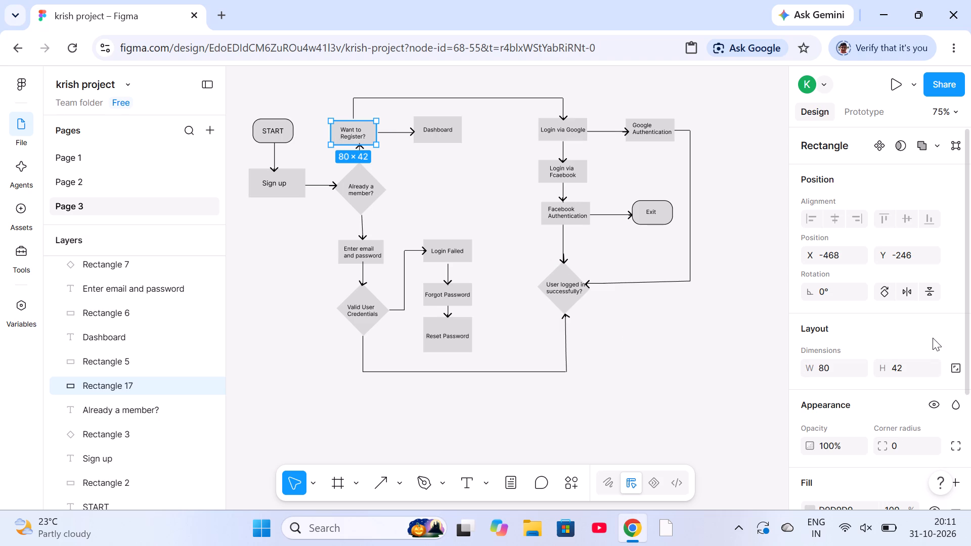
pyautogui.moveTo(967, 343); pyautogui.dragTo(970, 477)
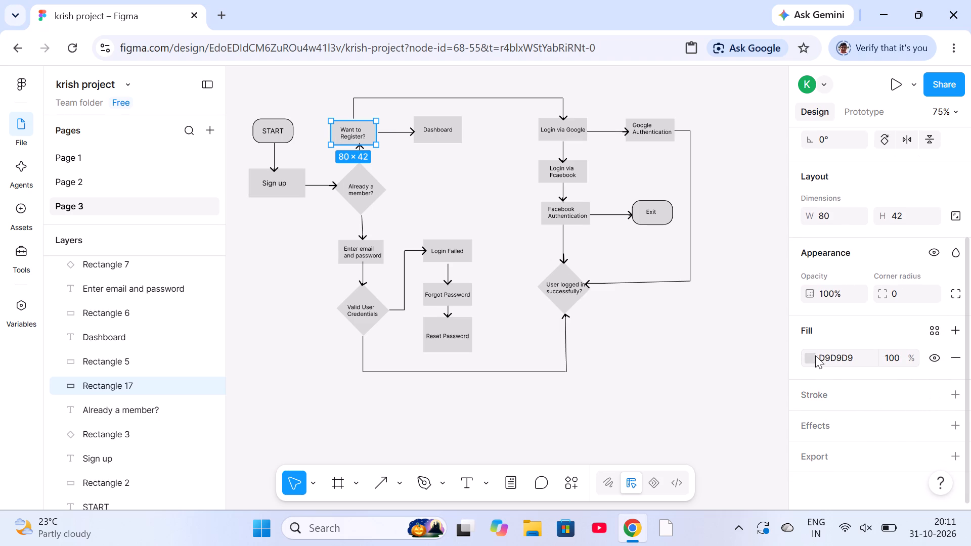
pyautogui.click(812, 355)
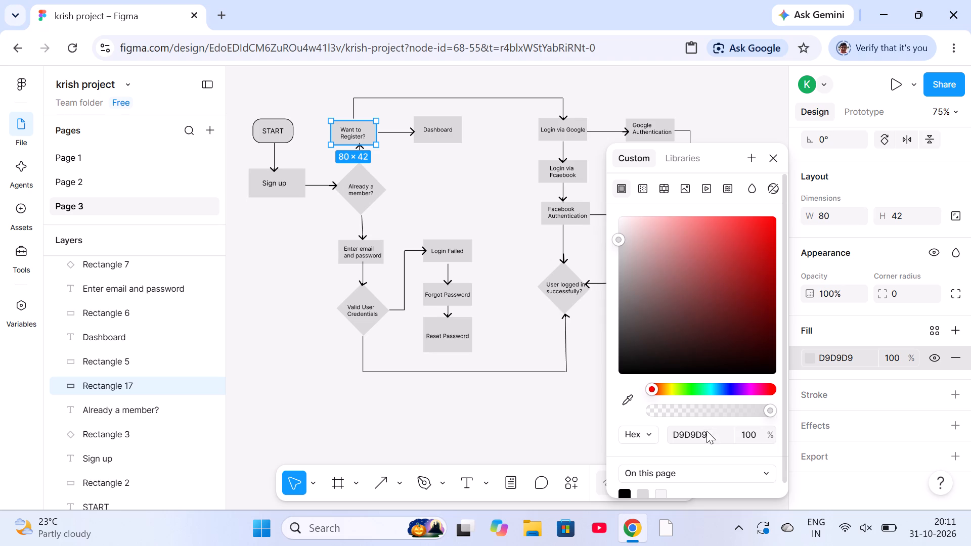
pyautogui.click(707, 431)
pyautogui.press('BackSpace')
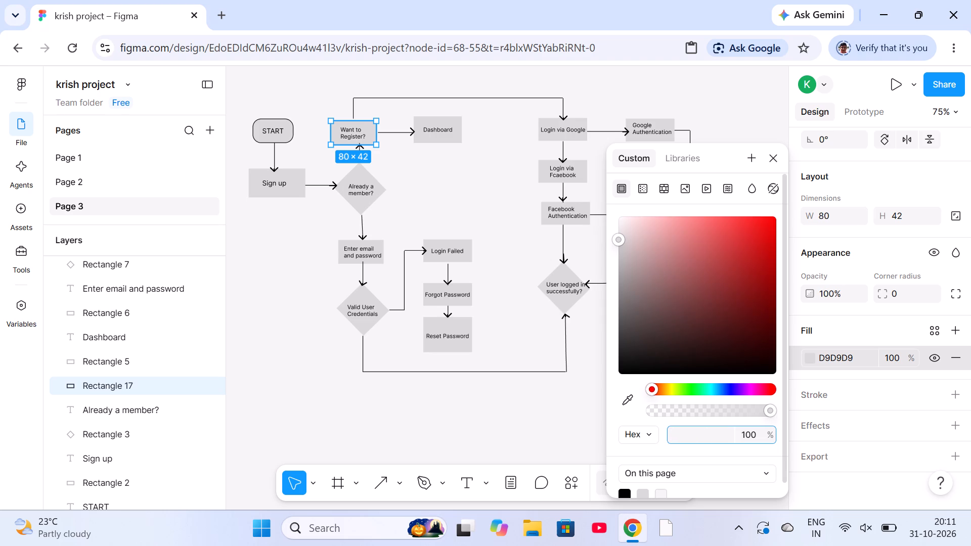
pyautogui.write('18A0FB')
pyautogui.press('Return')
pyautogui.click(562, 430)
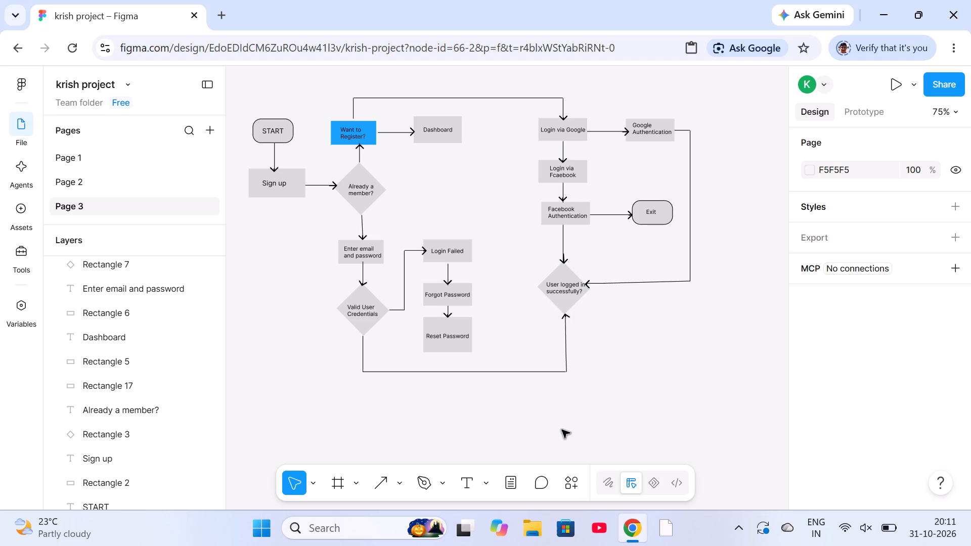
# Set the fill of the "Already a member?" diamond to FFB21E.
pyautogui.click(357, 203)
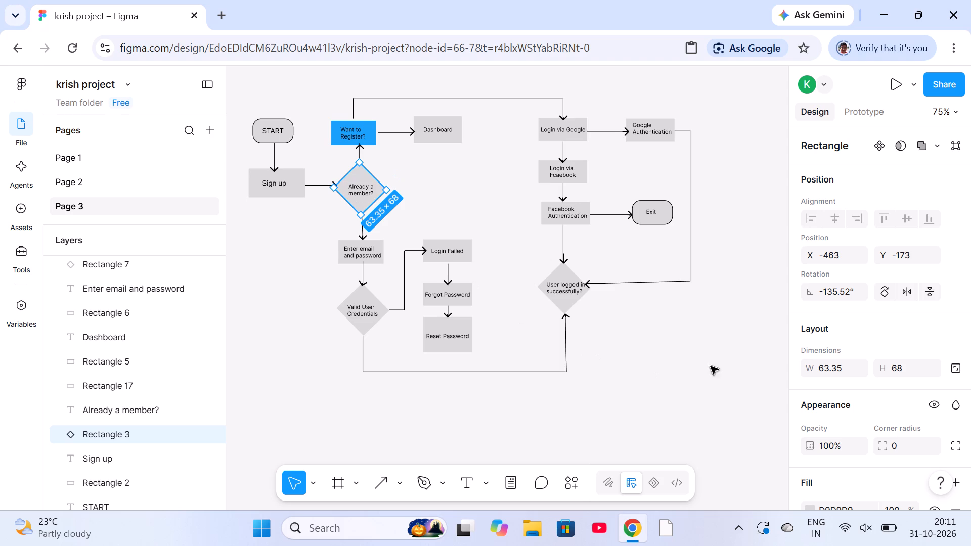
pyautogui.moveTo(966, 344); pyautogui.dragTo(970, 406)
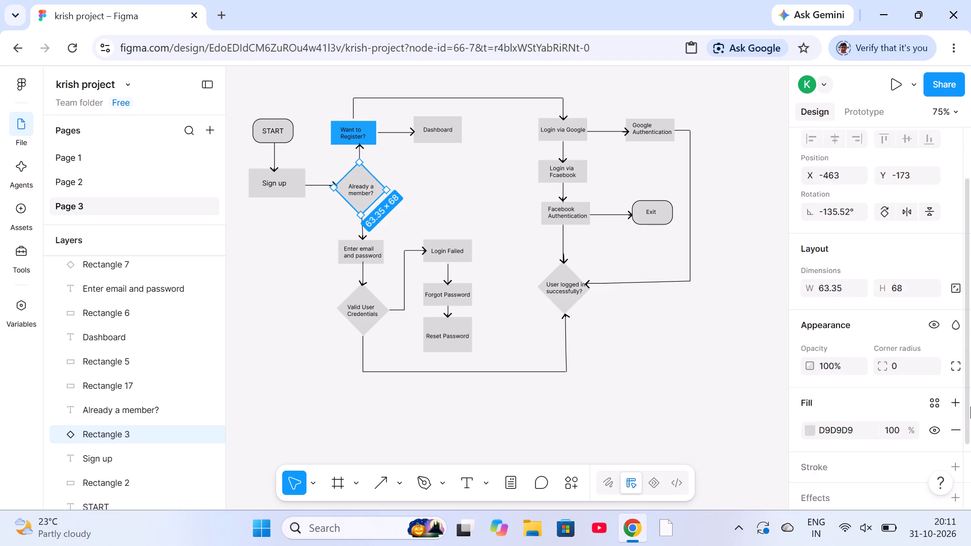
pyautogui.moveTo(970, 406); pyautogui.dragTo(970, 492)
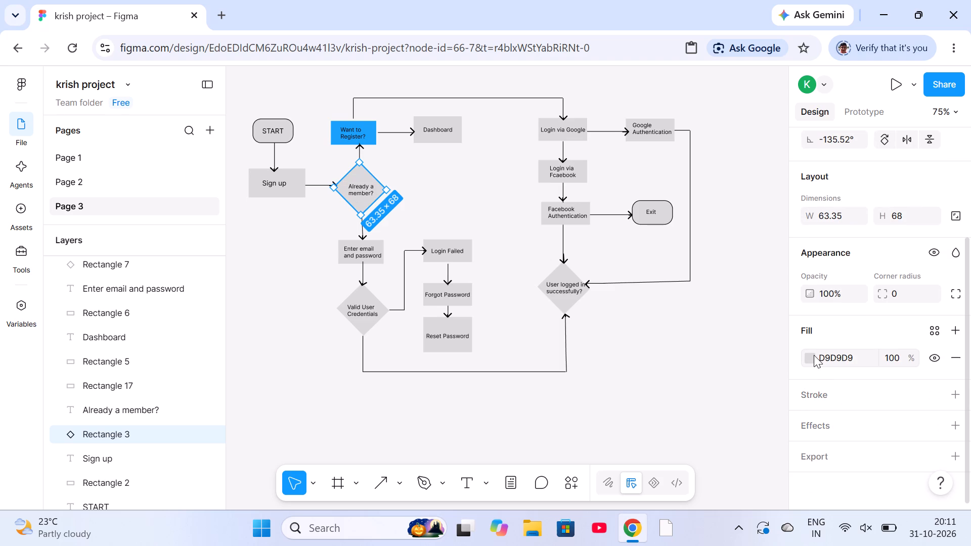
pyautogui.click(814, 355)
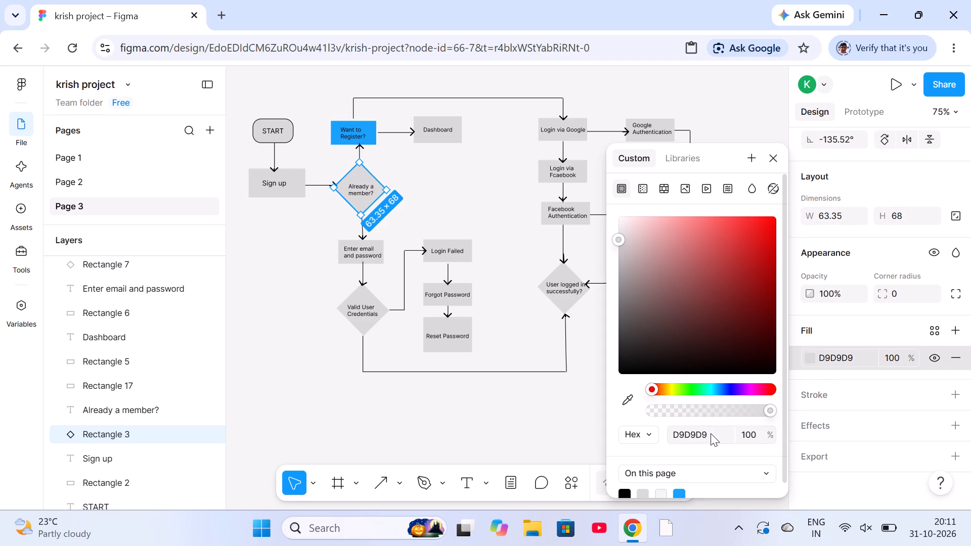
pyautogui.click(711, 433)
pyautogui.press('BackSpace')
pyautogui.write('FFB21E')
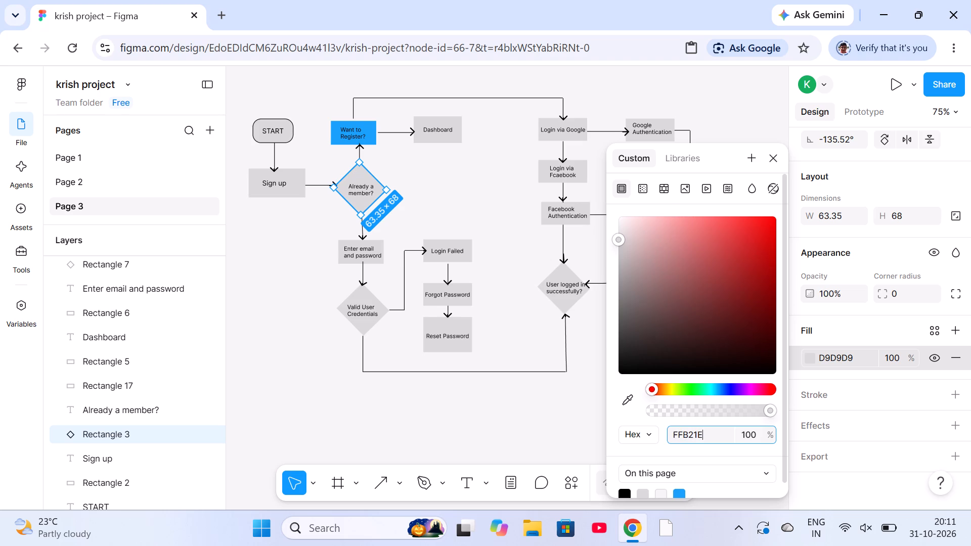
pyautogui.press('Return')
pyautogui.click(559, 432)
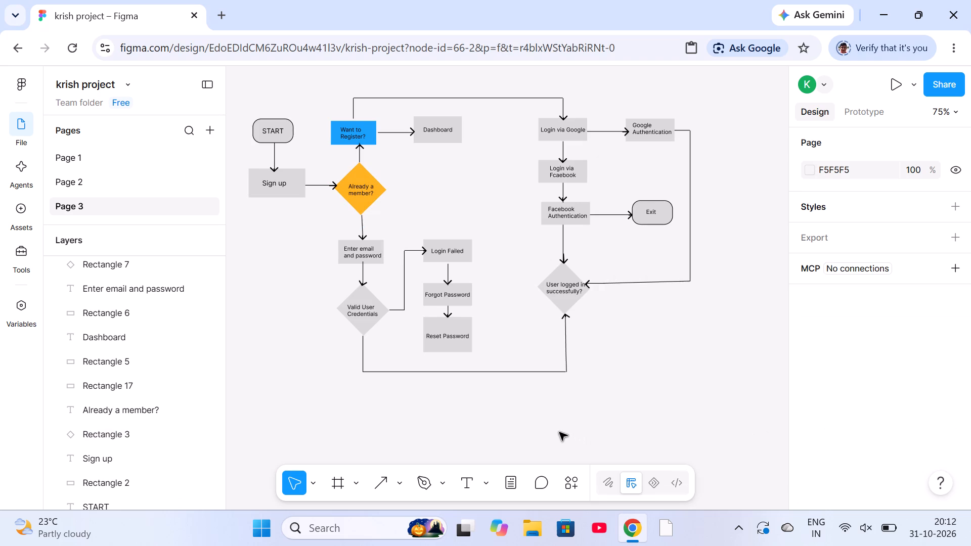
# Set the fill of the "Valid User Credentials" diamond to FFB21E.
pyautogui.click(363, 329)
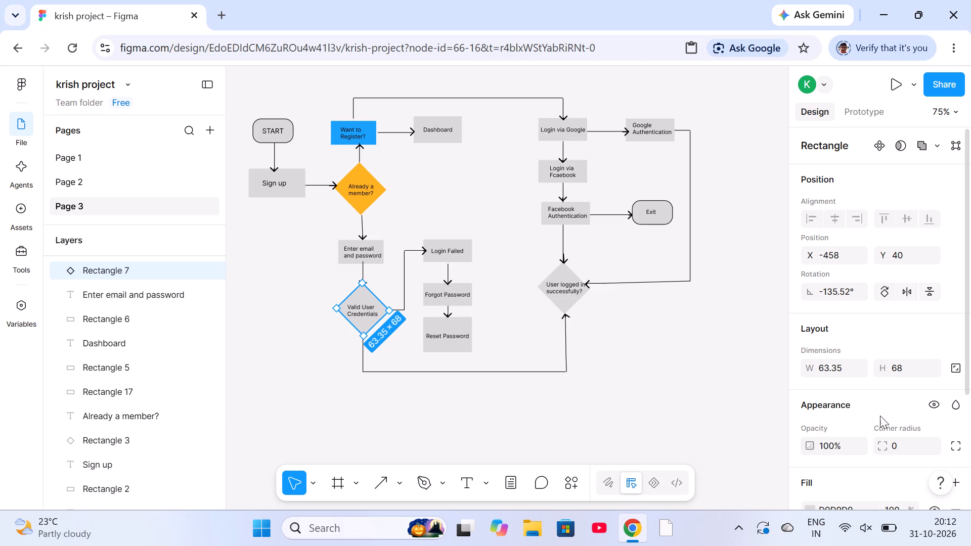
pyautogui.moveTo(970, 367); pyautogui.dragTo(970, 404)
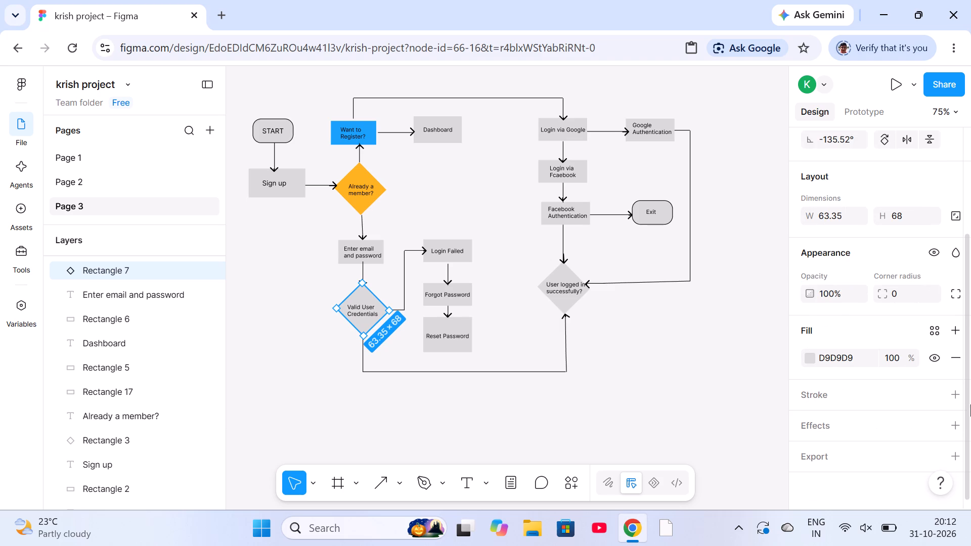
pyautogui.moveTo(970, 404); pyautogui.dragTo(970, 420)
pyautogui.click(810, 356)
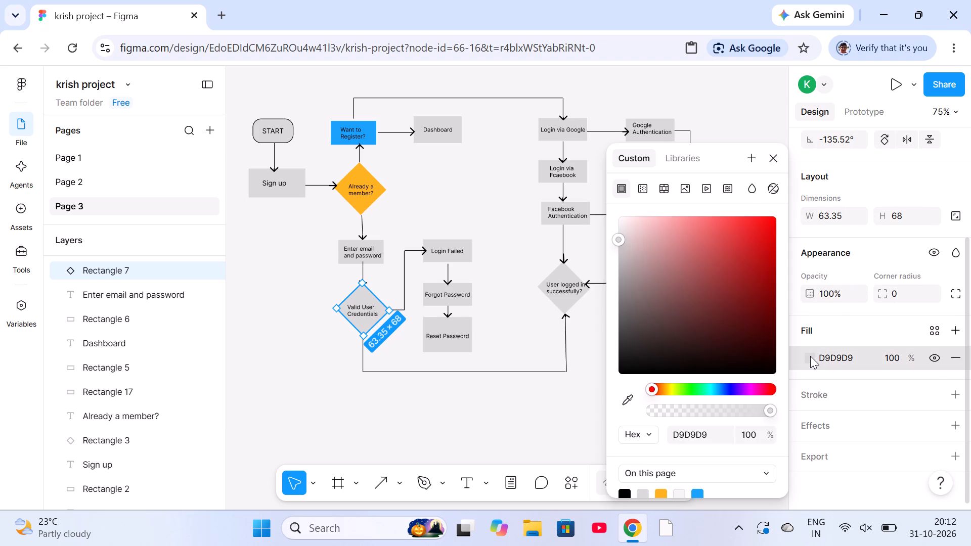
pyautogui.click(715, 429)
pyautogui.press('BackSpace')
pyautogui.write('FFB')
pyautogui.write('21E')
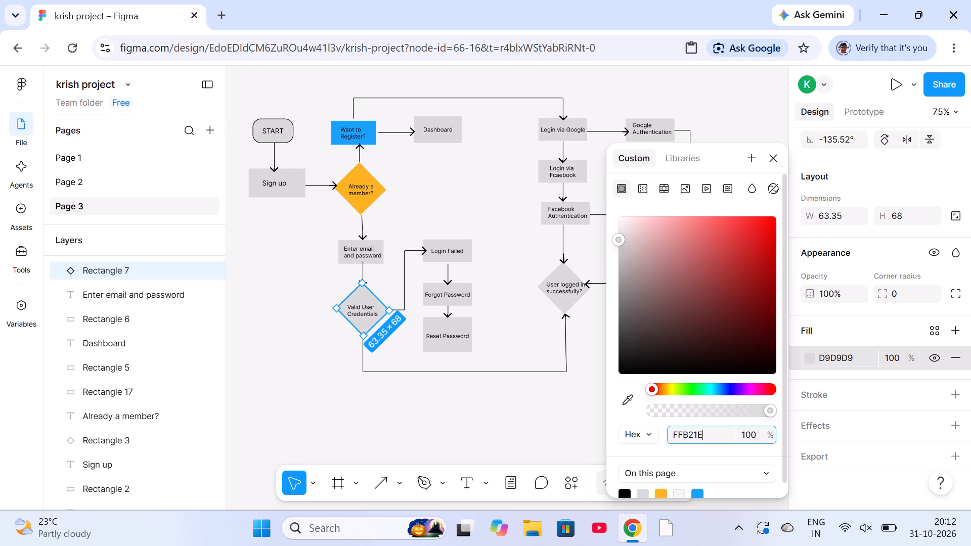
pyautogui.press('Return')
pyautogui.click(510, 439)
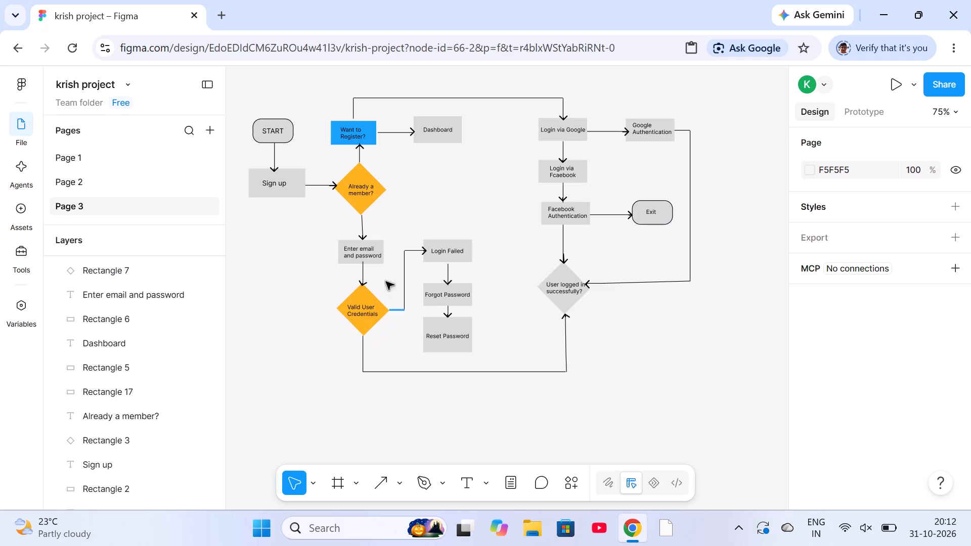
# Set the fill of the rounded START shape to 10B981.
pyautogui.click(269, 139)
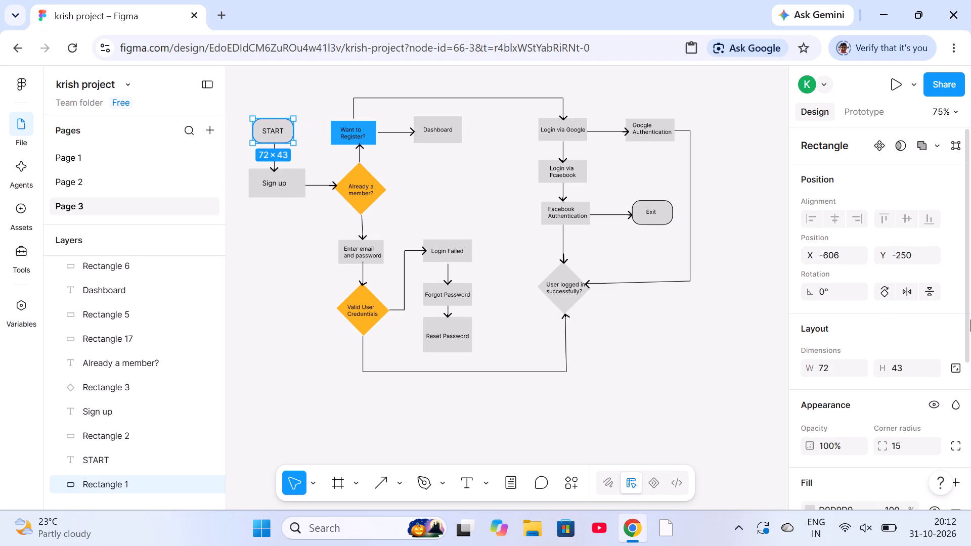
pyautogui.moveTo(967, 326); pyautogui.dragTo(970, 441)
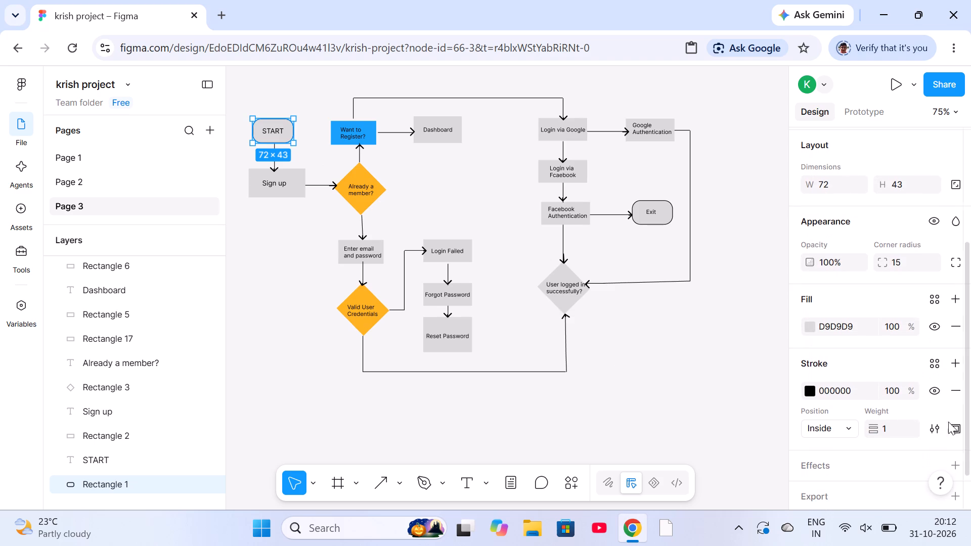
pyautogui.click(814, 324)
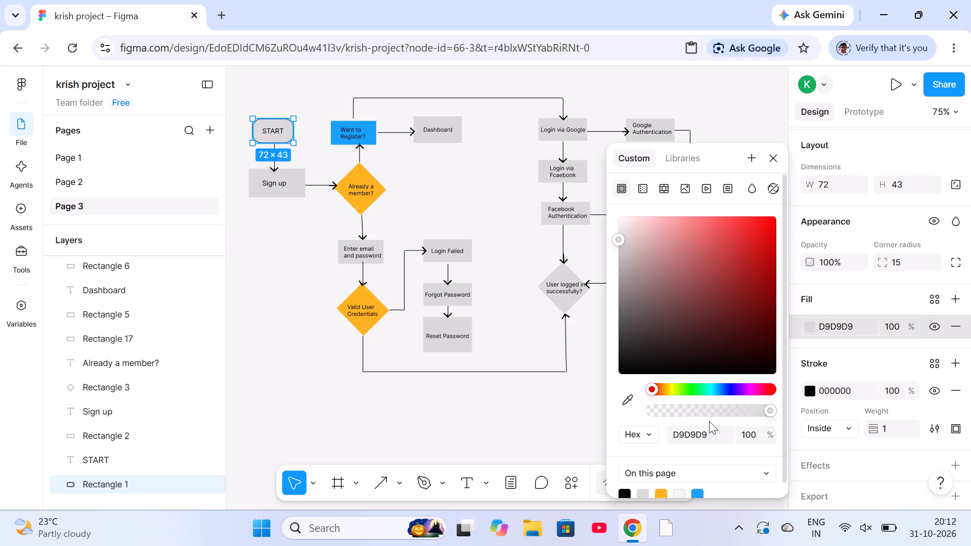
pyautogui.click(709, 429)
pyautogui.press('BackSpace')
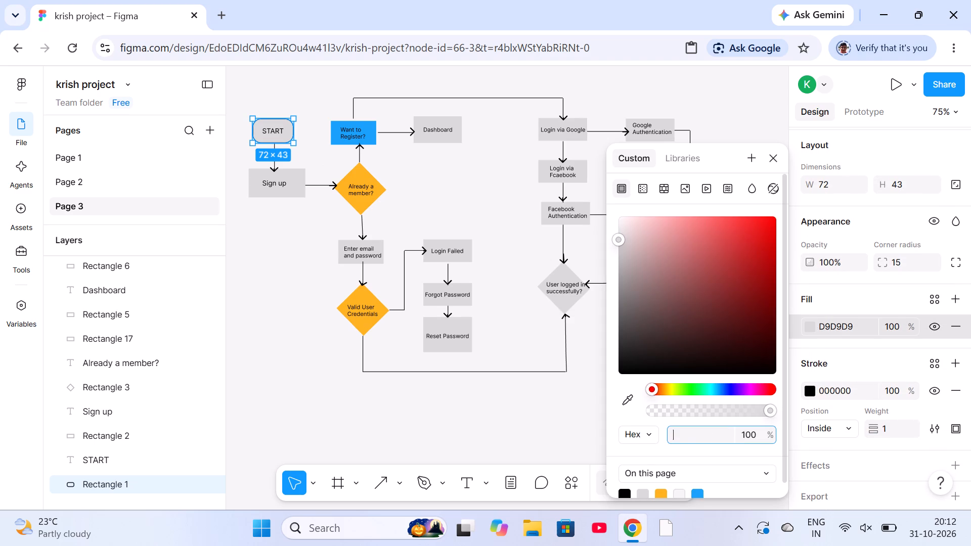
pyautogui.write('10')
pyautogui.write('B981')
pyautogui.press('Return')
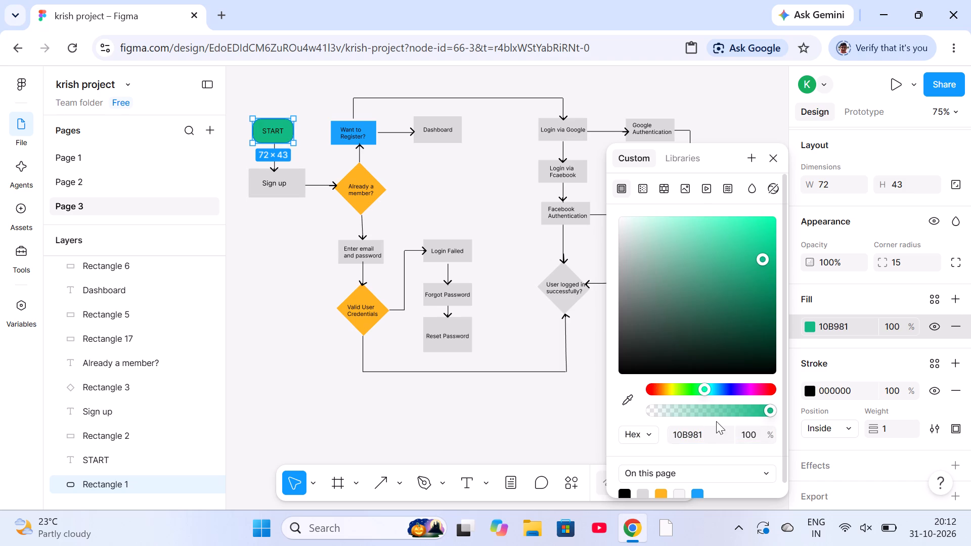
# Change the START shape's fill to 14AE5C.
pyautogui.click(710, 427)
pyautogui.press('BackSpace')
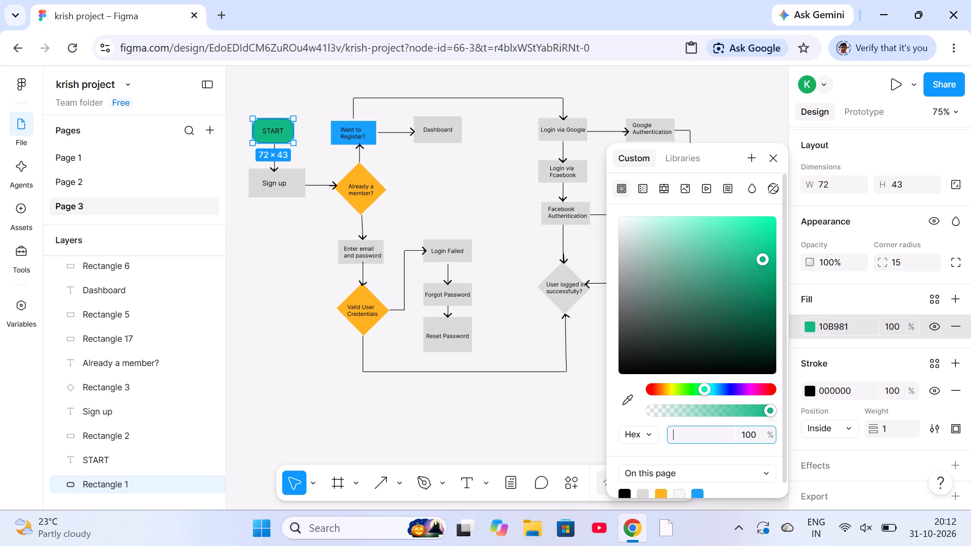
pyautogui.write('14AE5C')
pyautogui.press('Return')
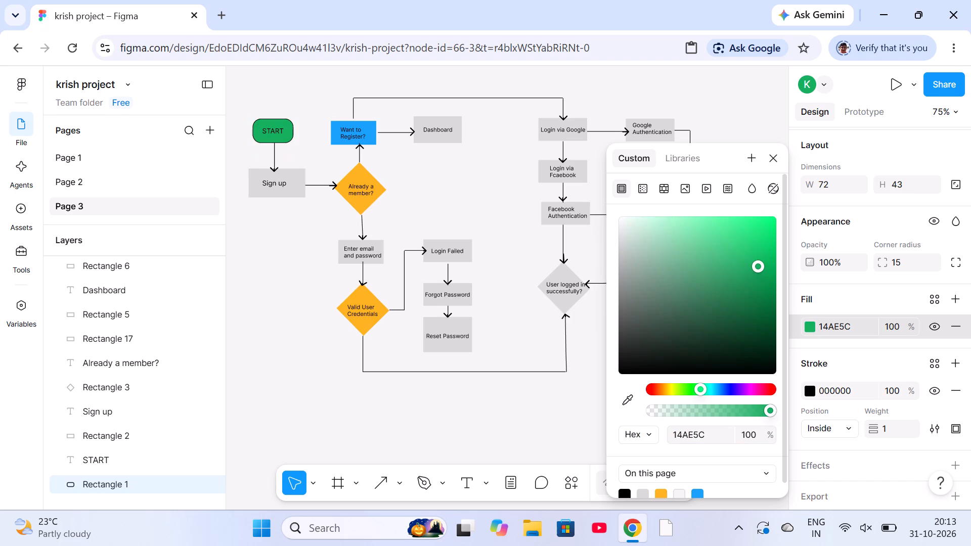
pyautogui.click(514, 459)
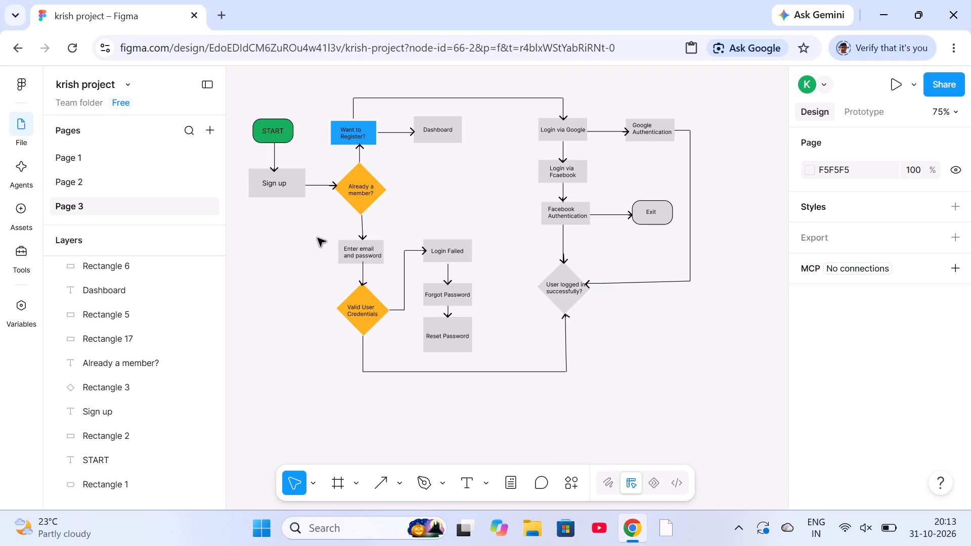
# Set the fill of the "Sign up" rectangle to 10B981.
pyautogui.click(297, 188)
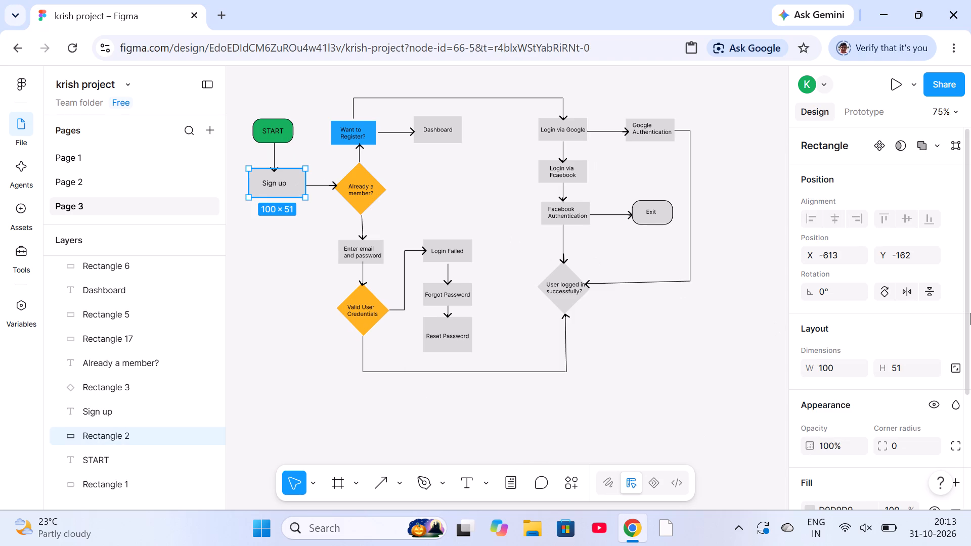
pyautogui.moveTo(970, 313); pyautogui.dragTo(970, 436)
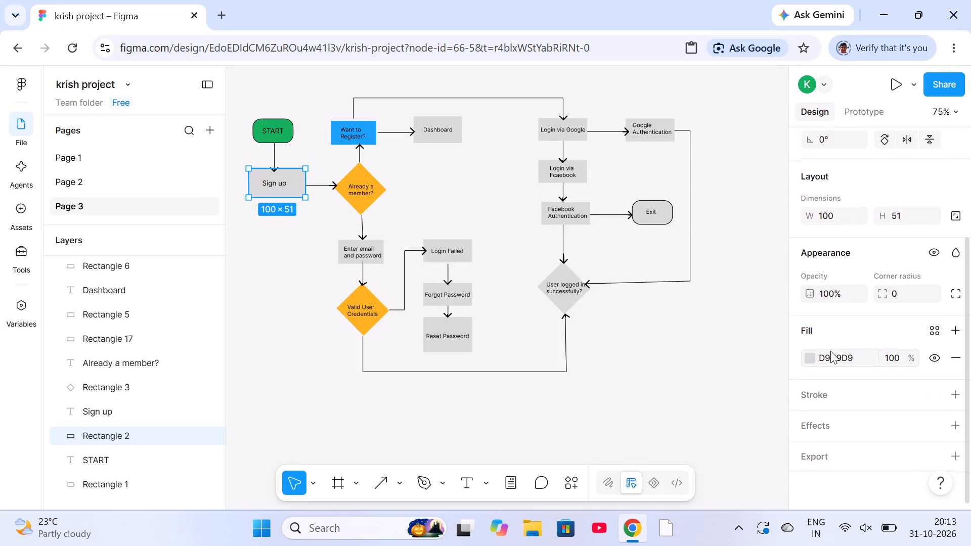
pyautogui.click(808, 353)
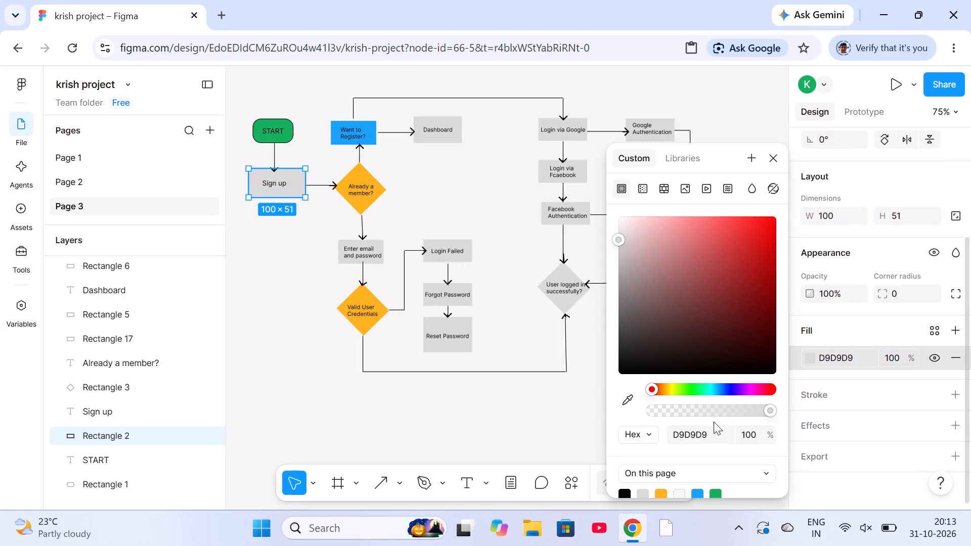
pyautogui.click(710, 432)
pyautogui.press('BackSpace')
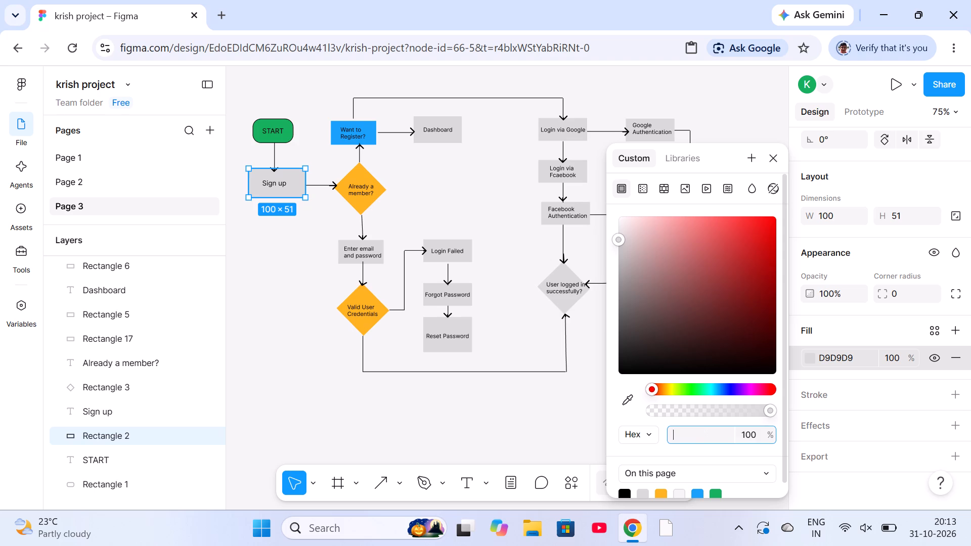
pyautogui.press('1')
pyautogui.write('0B981')
pyautogui.press('Return')
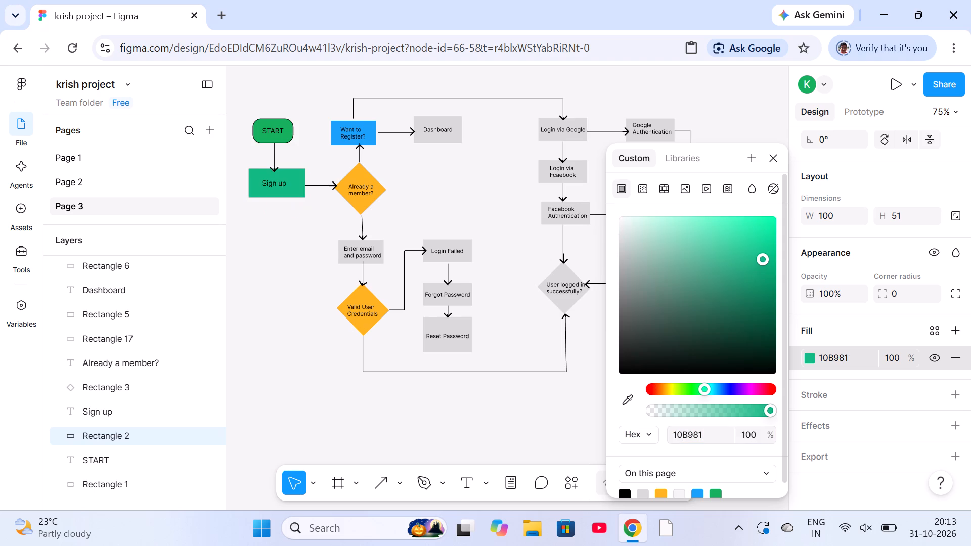
pyautogui.click(578, 425)
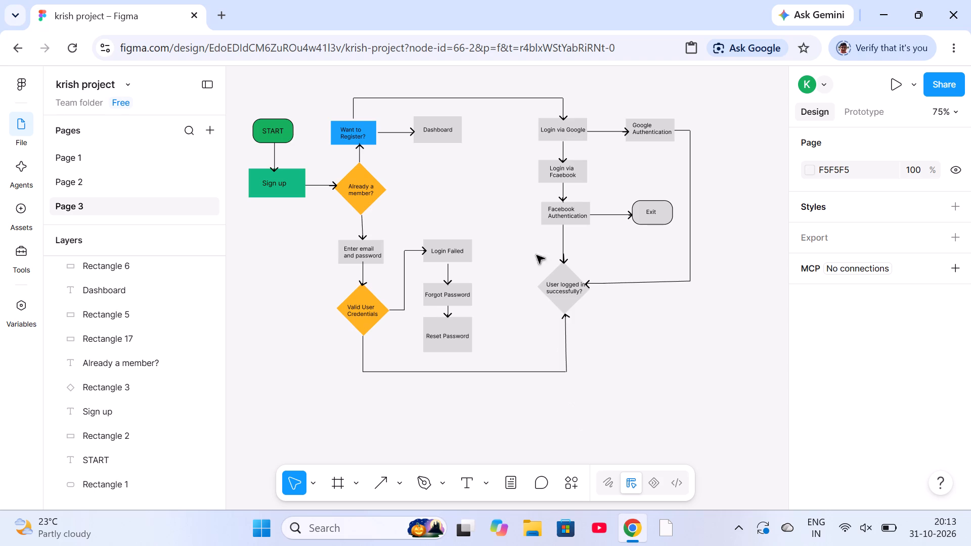
# Select the Dashboard rectangle beside "Want to Register?".
pyautogui.click(445, 139)
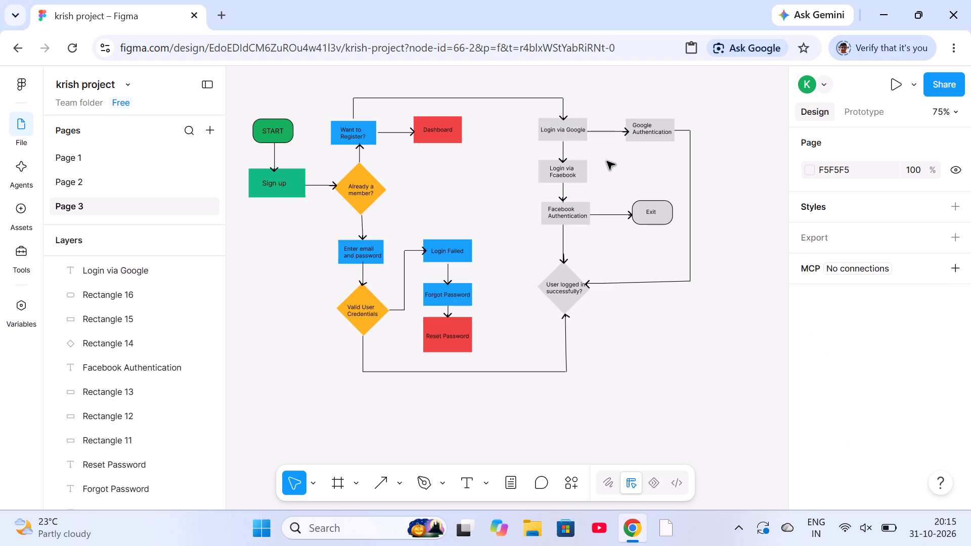
# Set the fill of the "Login via Google" rectangle to 18A0FB.
pyautogui.click(573, 138)
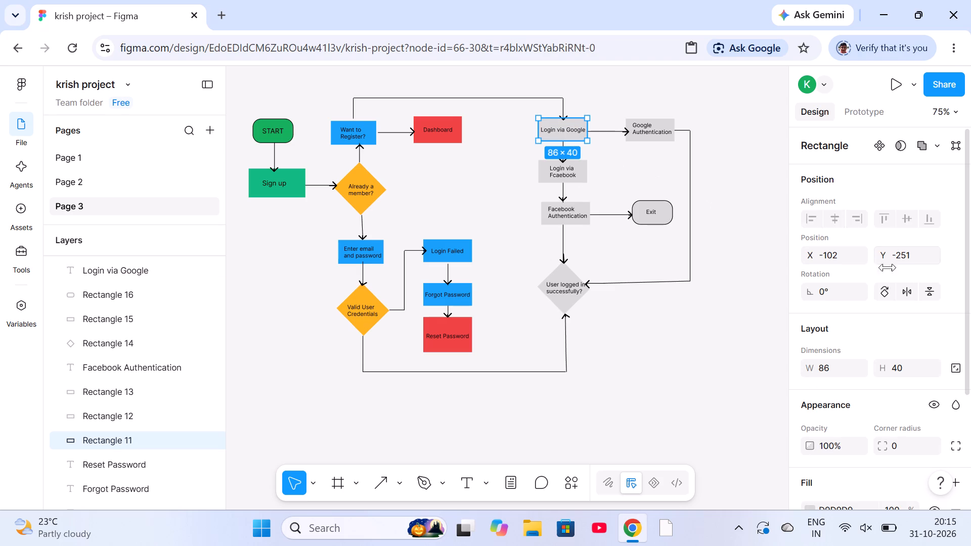
pyautogui.moveTo(970, 312); pyautogui.dragTo(970, 396)
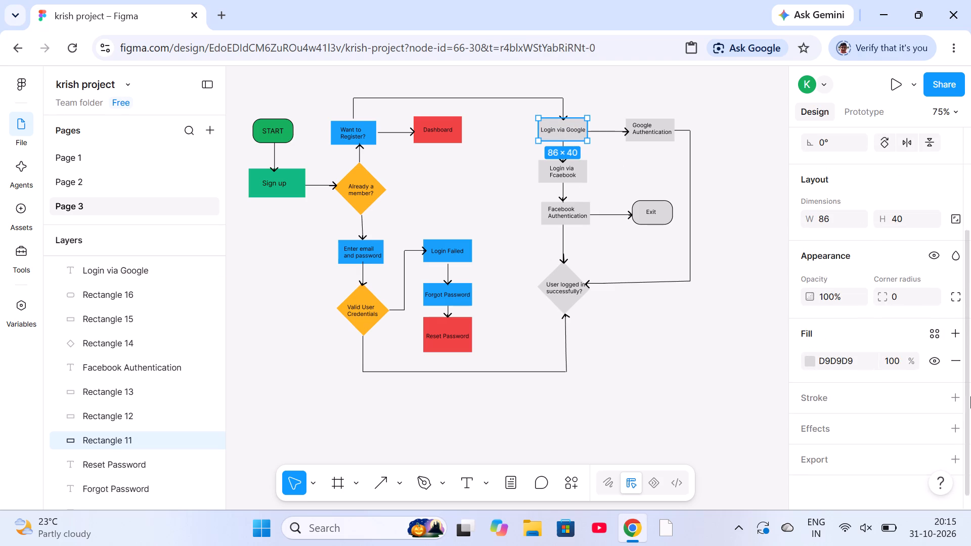
pyautogui.moveTo(970, 396); pyautogui.dragTo(970, 438)
pyautogui.click(811, 361)
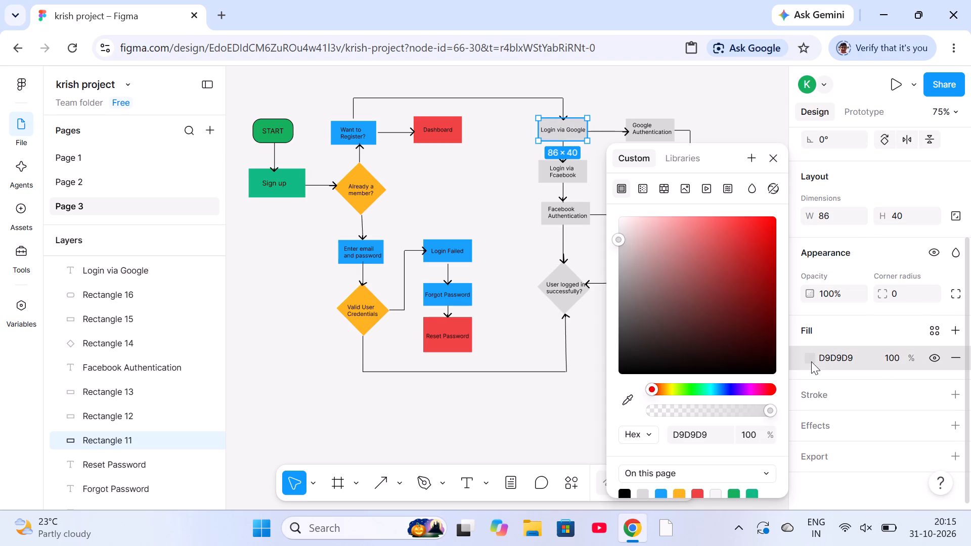
pyautogui.click(715, 430)
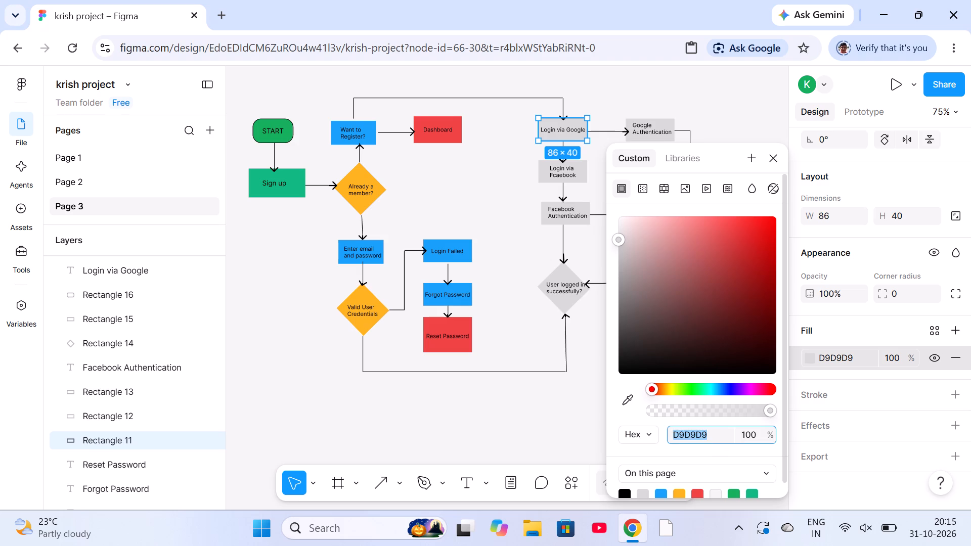
pyautogui.press('BackSpace')
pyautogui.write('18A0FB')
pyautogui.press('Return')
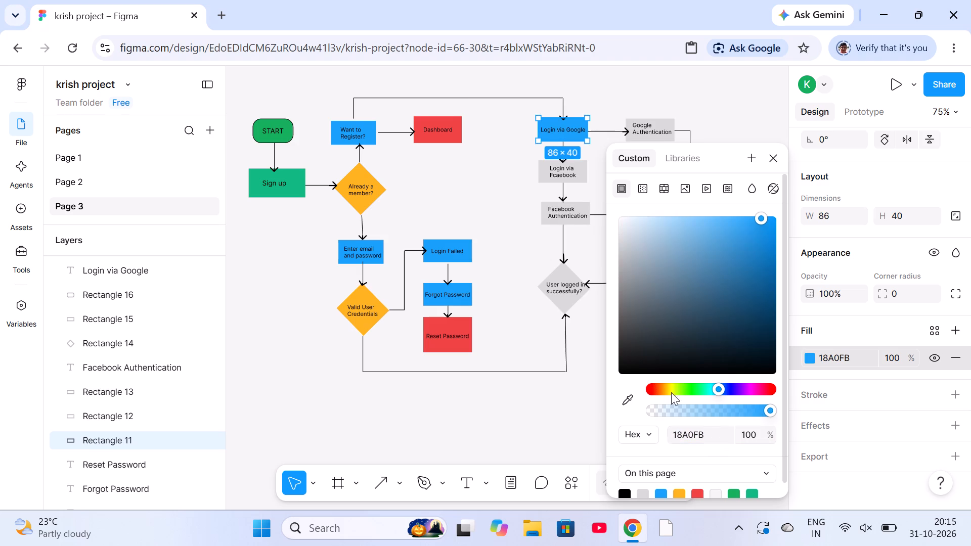
# Set the fill of the "Login via Fcaebook" rectangle below "Login via Google" to 18A0FB.
pyautogui.click(581, 178)
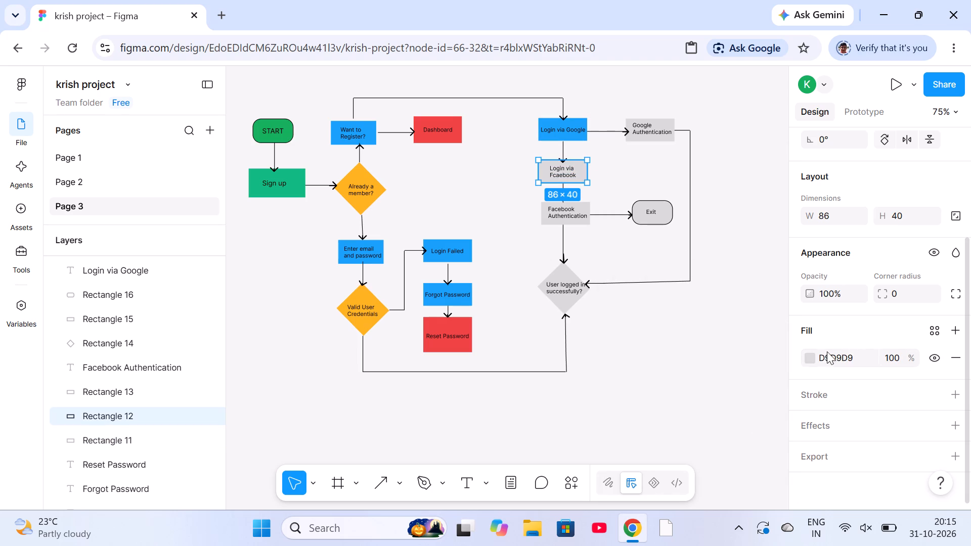
pyautogui.click(809, 355)
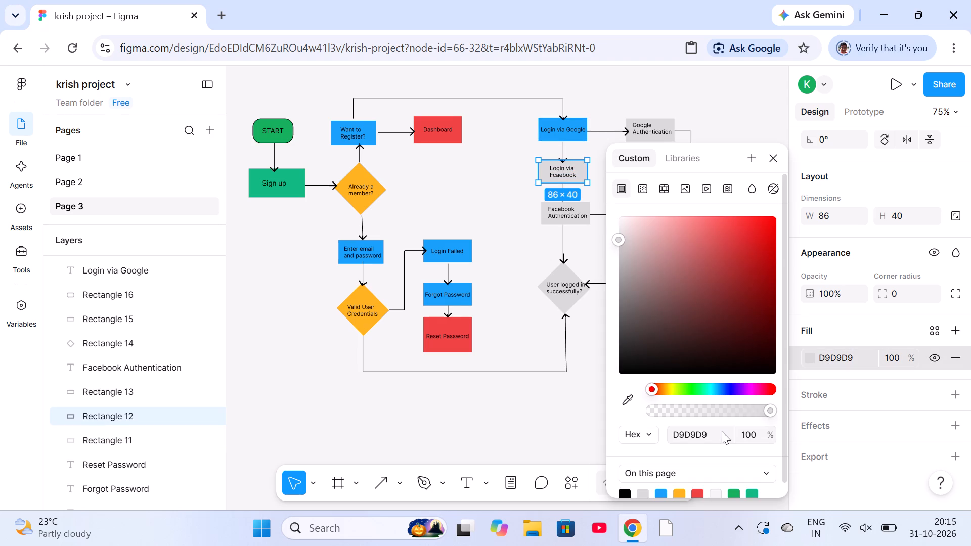
pyautogui.click(722, 431)
pyautogui.press('BackSpace')
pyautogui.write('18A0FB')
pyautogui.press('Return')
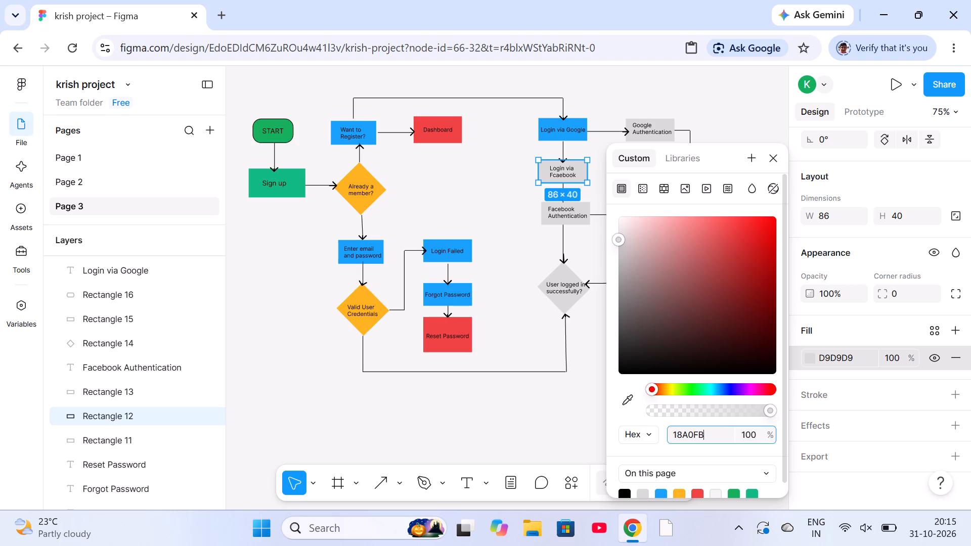
pyautogui.click(580, 403)
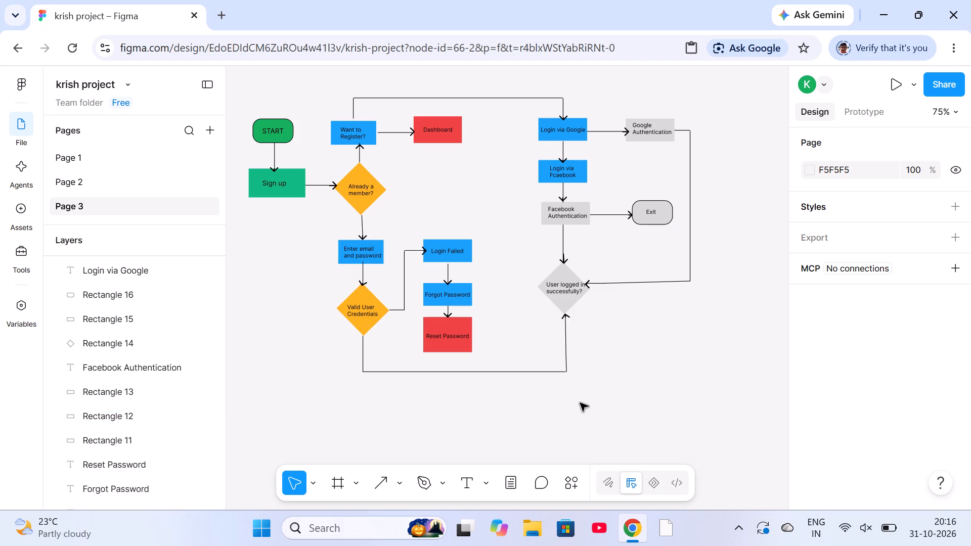
# Match the "User logged in successfully?" diamond's fill to the "Valid User Credentials" diamond by setting it to FFB21E.
pyautogui.click(362, 325)
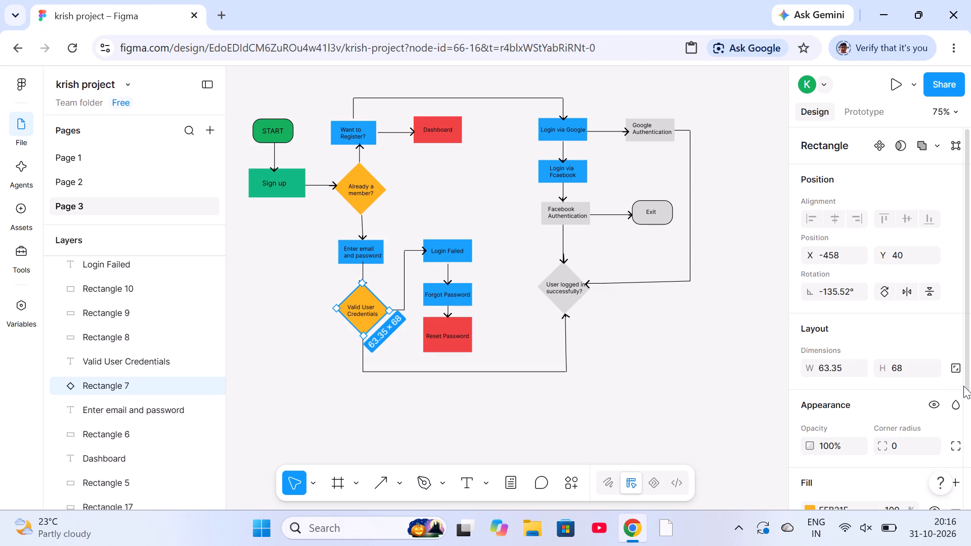
pyautogui.moveTo(965, 380); pyautogui.dragTo(966, 403)
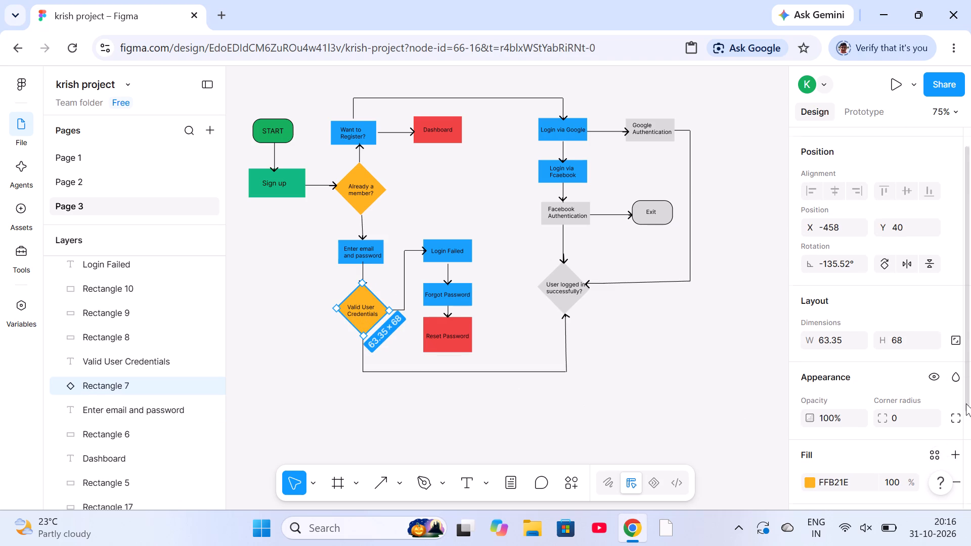
pyautogui.moveTo(966, 403); pyautogui.dragTo(966, 412)
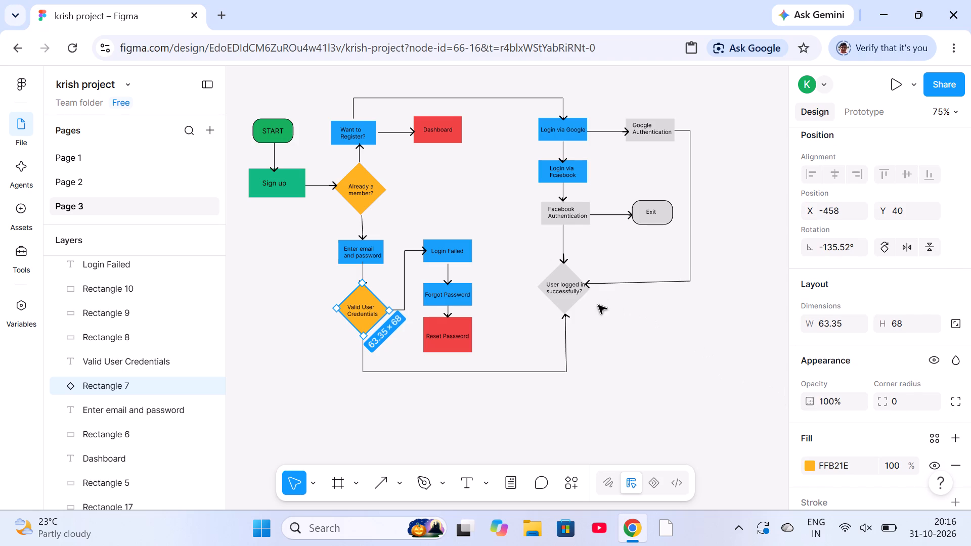
pyautogui.click(565, 301)
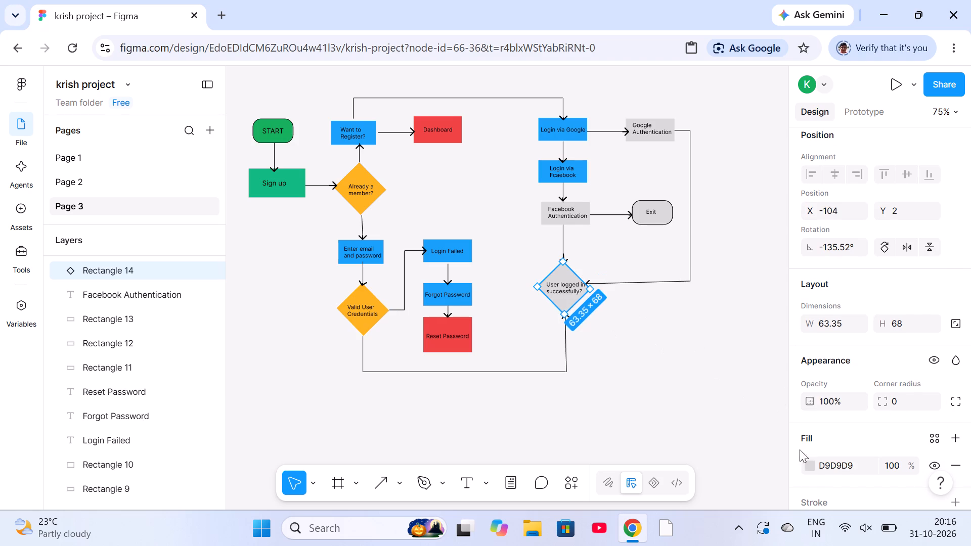
pyautogui.click(824, 462)
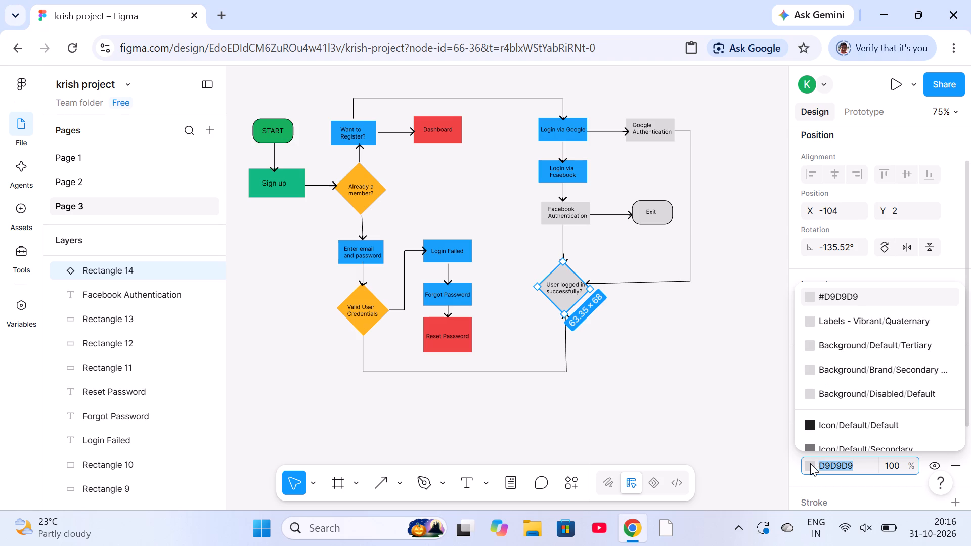
pyautogui.click(810, 463)
pyautogui.click(712, 432)
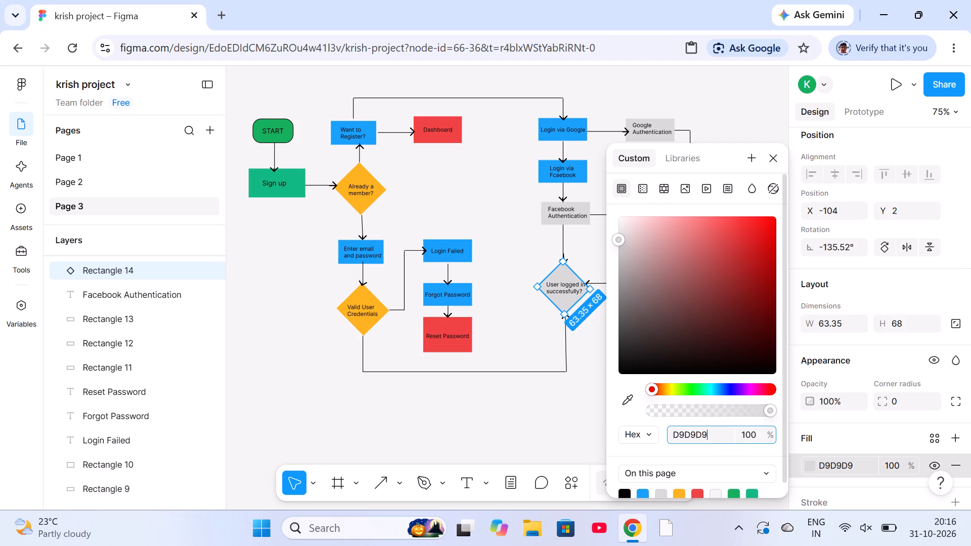
pyautogui.press('BackSpace')
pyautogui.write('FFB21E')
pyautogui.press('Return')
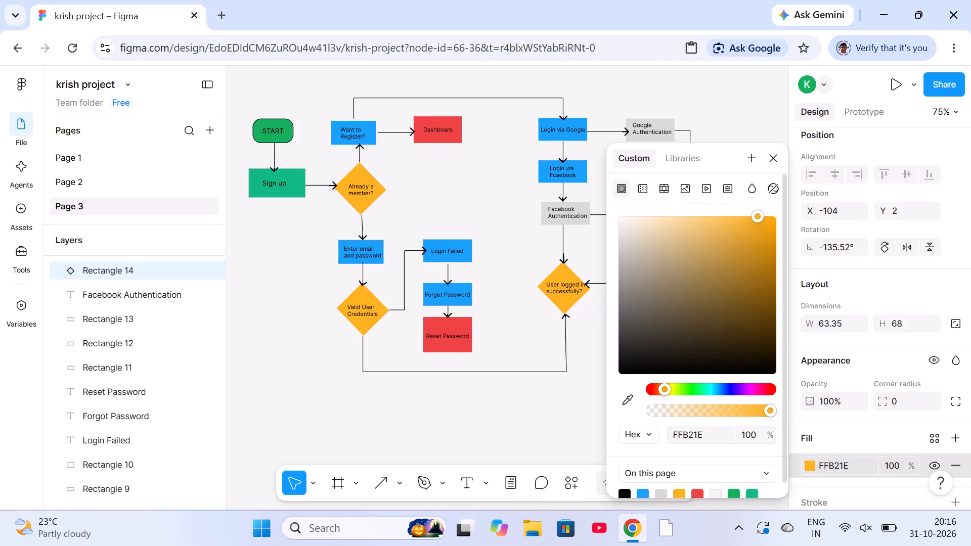
pyautogui.click(573, 398)
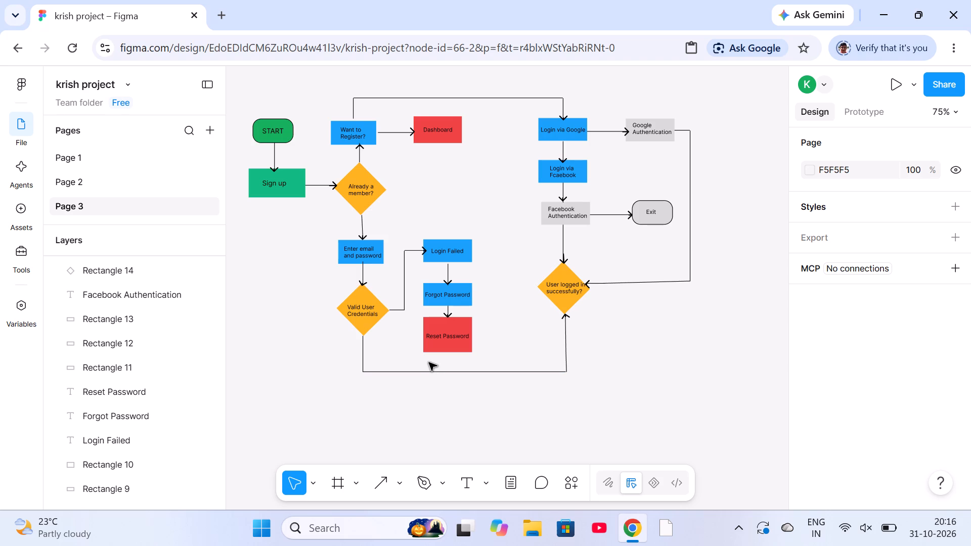
# Match the "Facebook Authentication" rectangle's fill to the "Sign up" rectangle by setting it to 10B981.
pyautogui.click(271, 192)
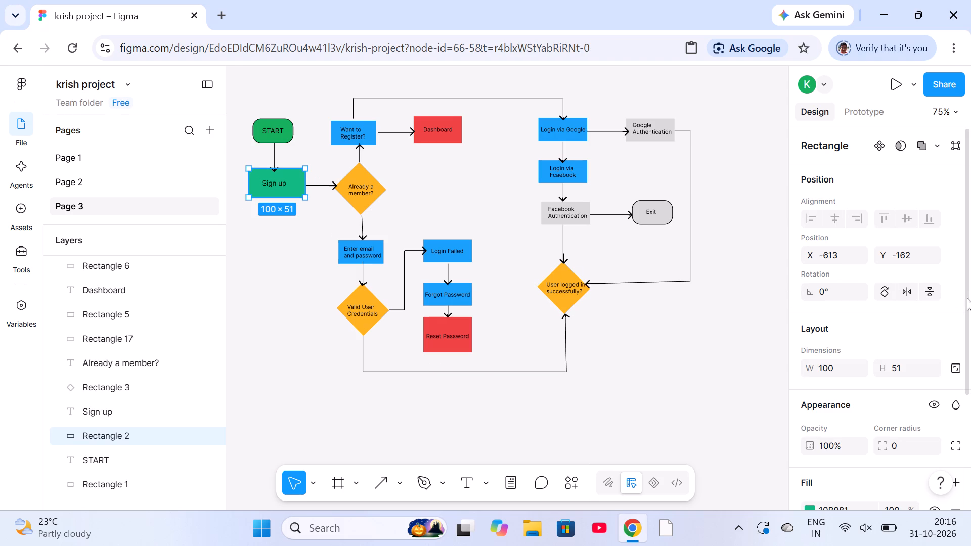
pyautogui.moveTo(960, 303); pyautogui.dragTo(969, 406)
pyautogui.moveTo(970, 382); pyautogui.dragTo(970, 407)
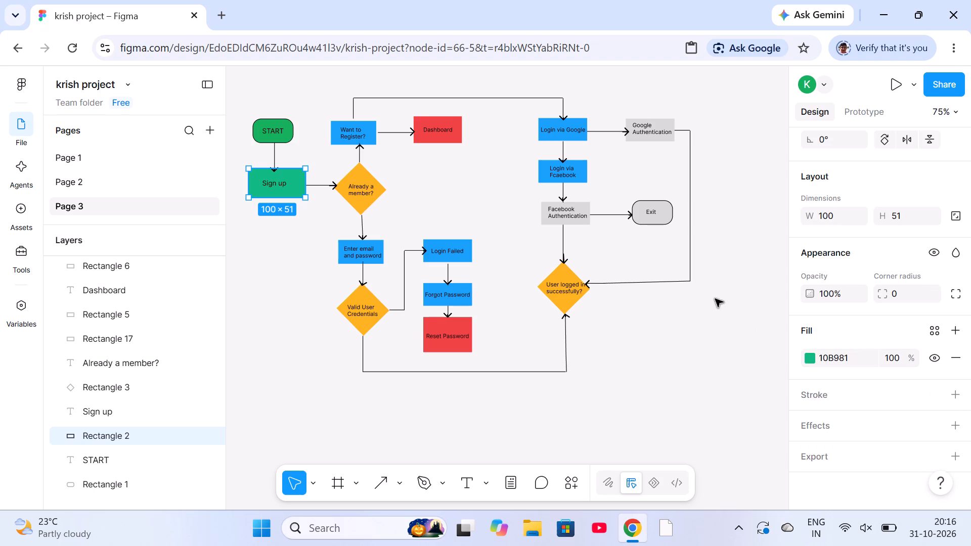
pyautogui.click(586, 221)
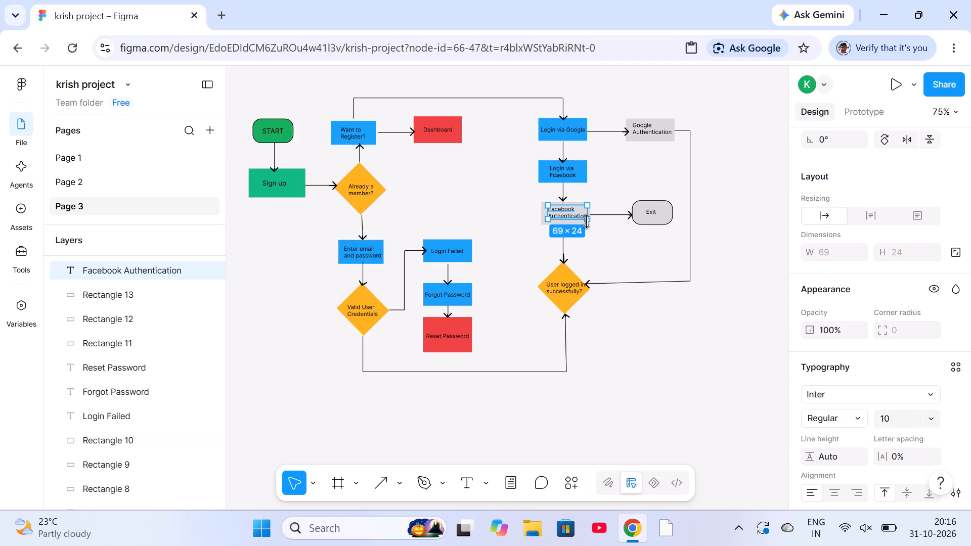
pyautogui.moveTo(511, 225); pyautogui.dragTo(543, 218)
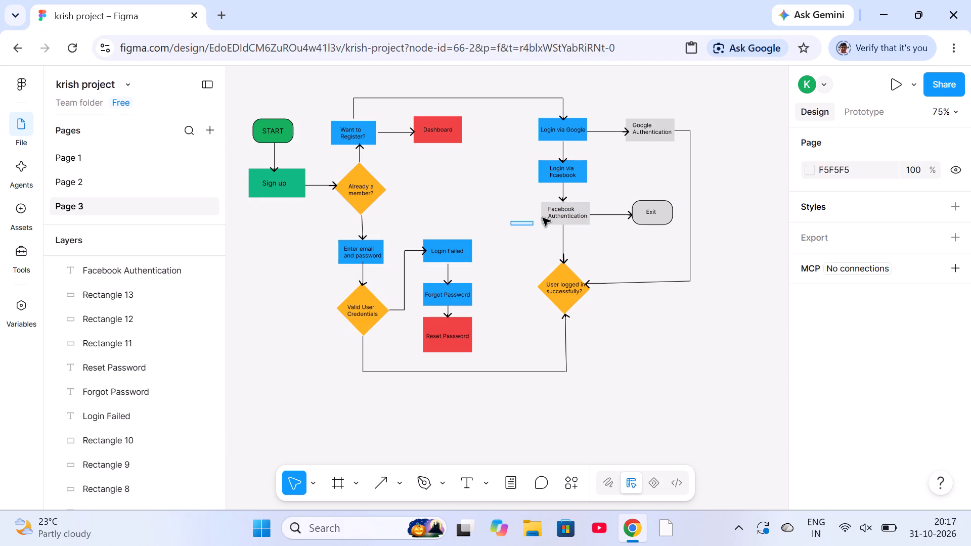
pyautogui.moveTo(543, 218); pyautogui.dragTo(521, 240)
pyautogui.click(521, 240)
pyautogui.click(546, 219)
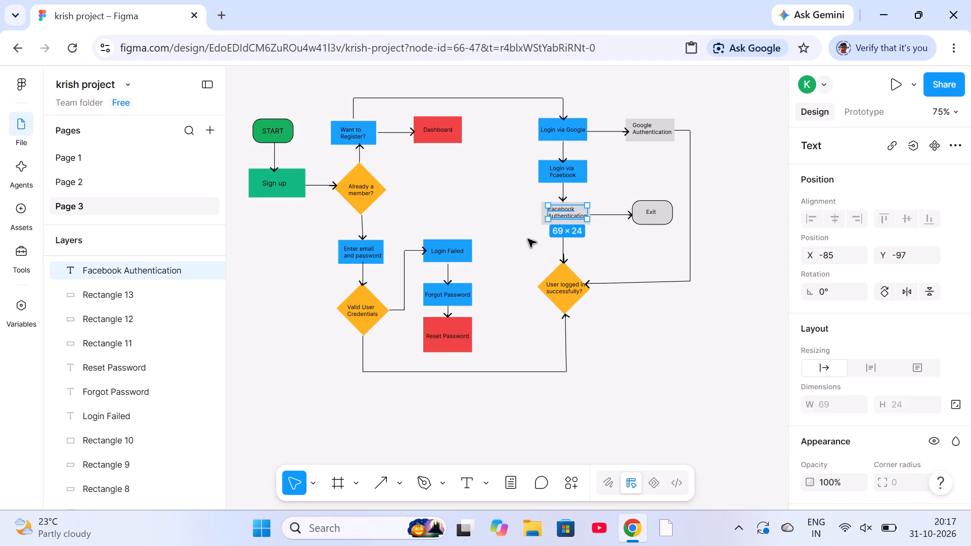
pyautogui.click(528, 239)
pyautogui.click(544, 220)
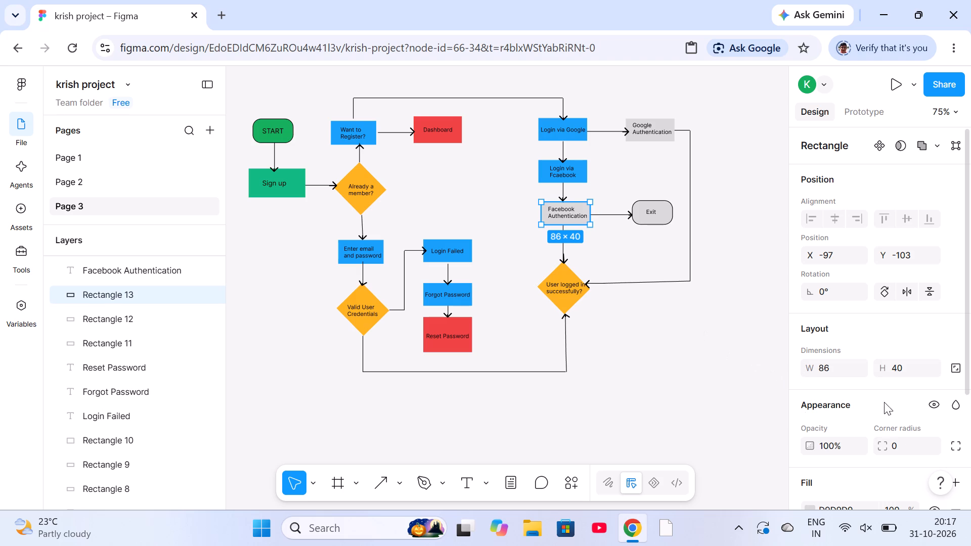
pyautogui.doubleClick(817, 504)
pyautogui.moveTo(969, 382); pyautogui.dragTo(968, 399)
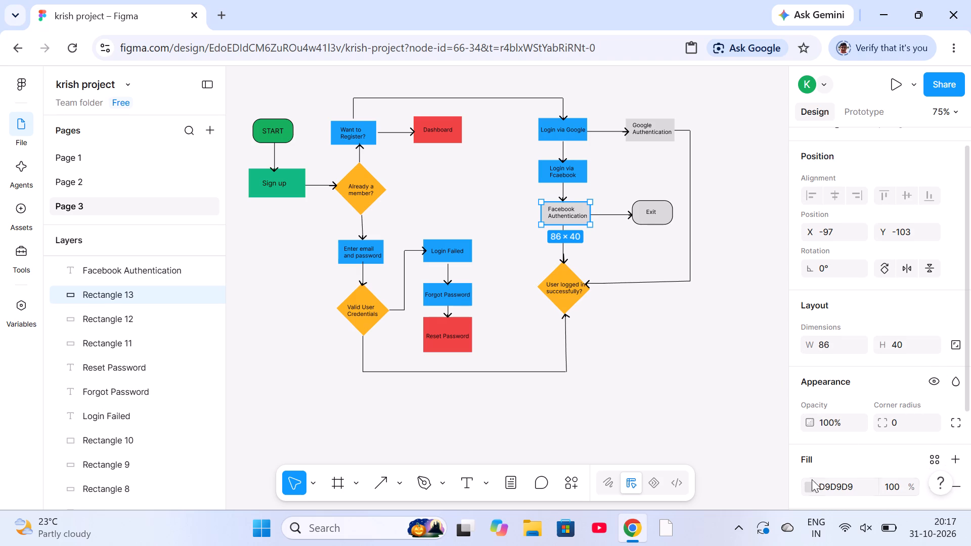
pyautogui.click(810, 486)
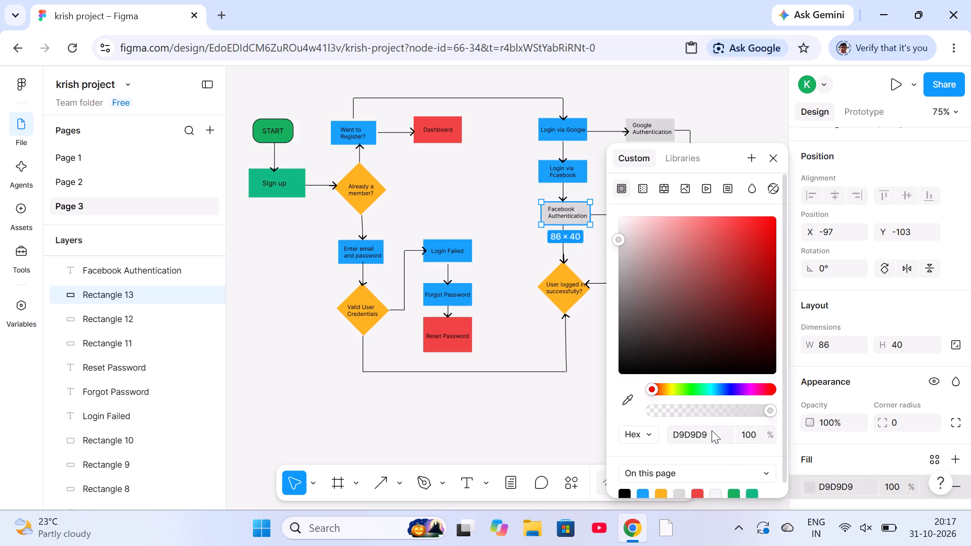
pyautogui.click(712, 430)
pyautogui.press('BackSpace')
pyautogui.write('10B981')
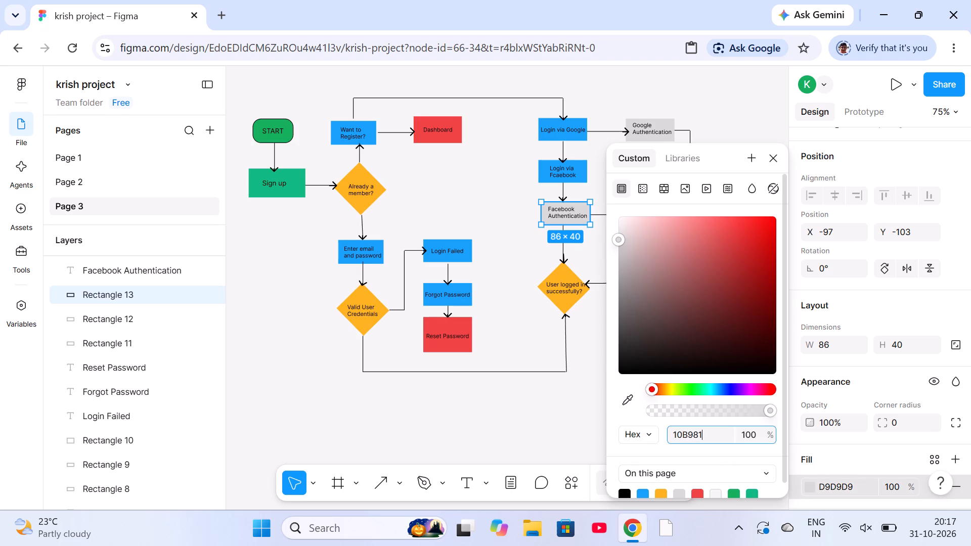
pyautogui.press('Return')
pyautogui.click(542, 419)
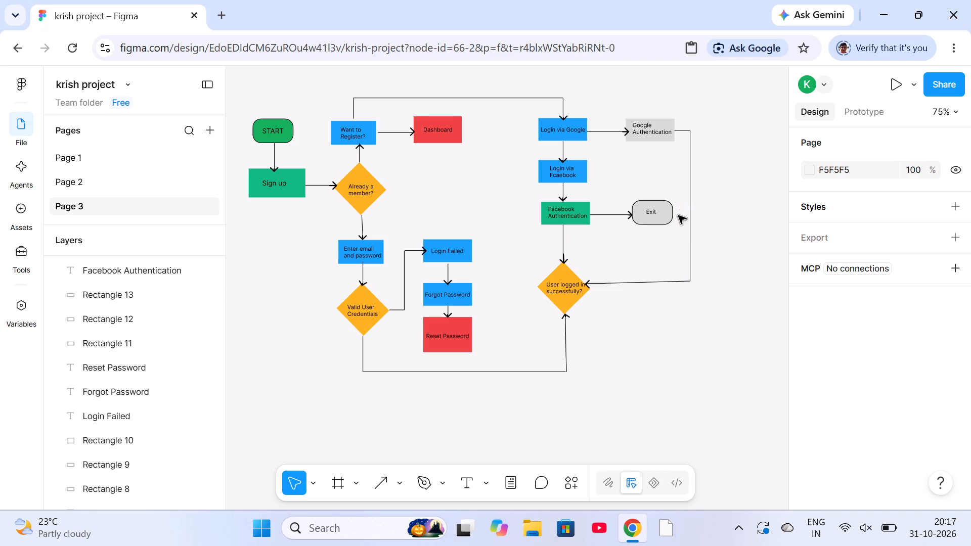
# Set the fill of the "Google Authentication" rectangle to 10B981 and deselect it.
pyautogui.click(659, 139)
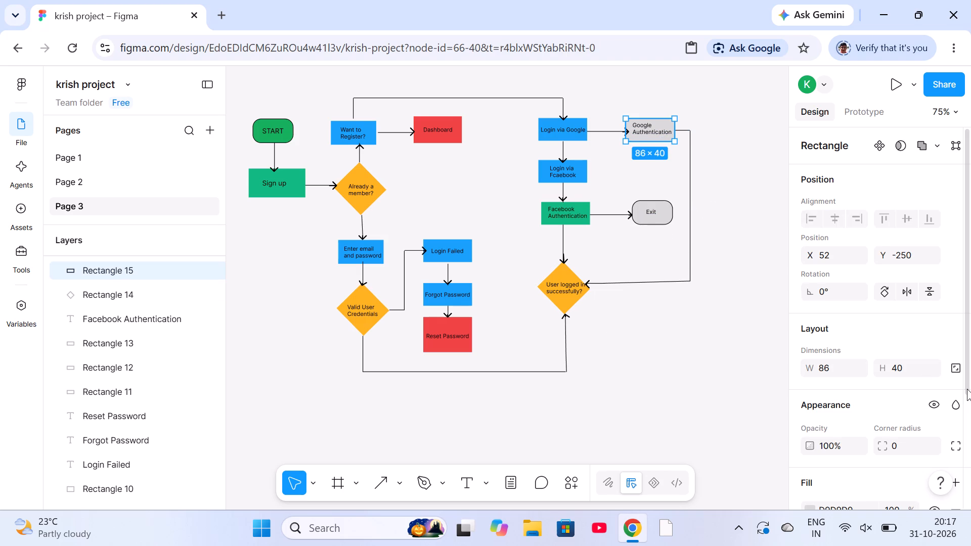
pyautogui.moveTo(967, 389); pyautogui.dragTo(969, 438)
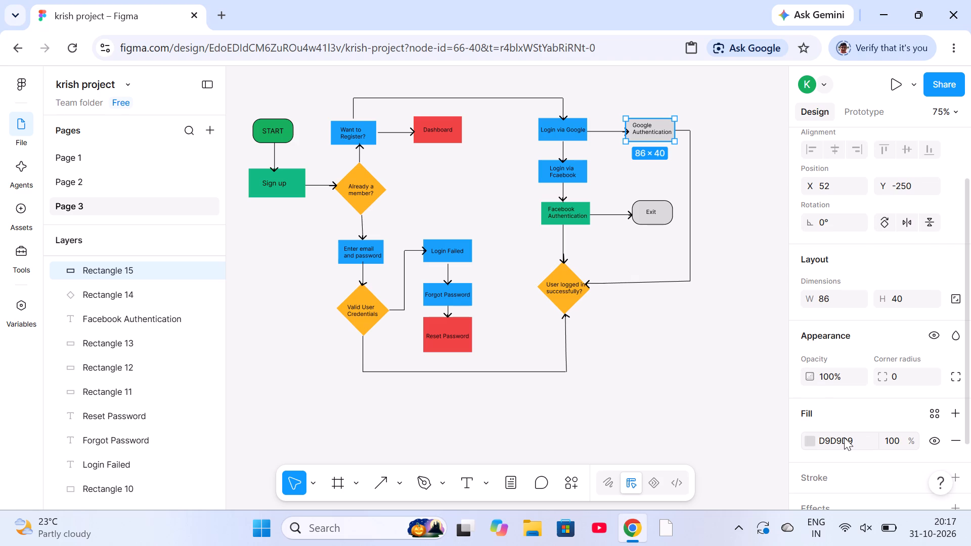
pyautogui.click(844, 437)
pyautogui.click(809, 444)
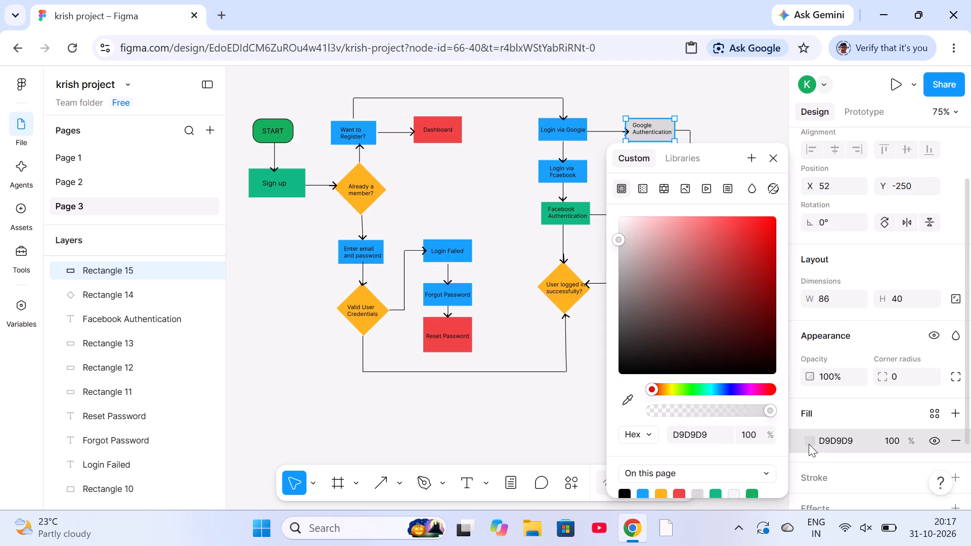
pyautogui.click(714, 430)
pyautogui.press('BackSpace')
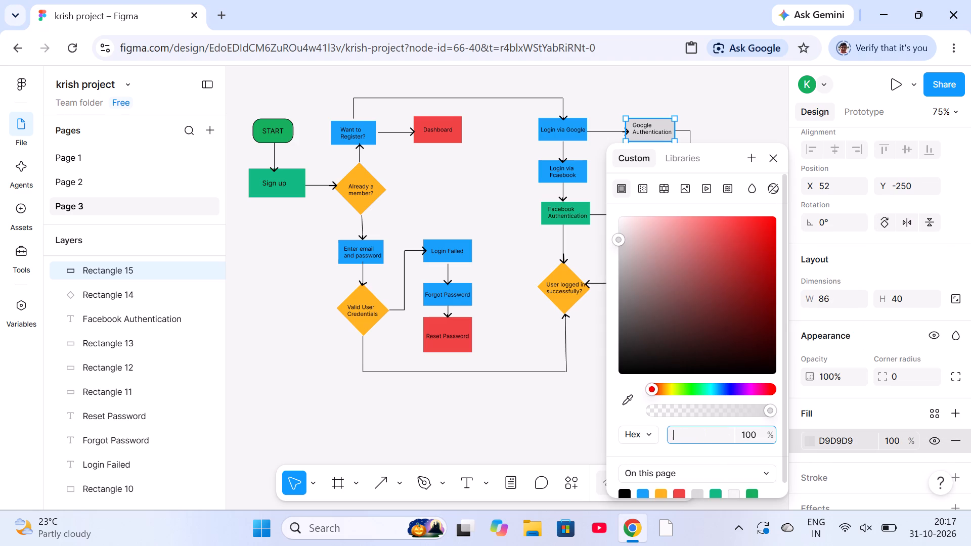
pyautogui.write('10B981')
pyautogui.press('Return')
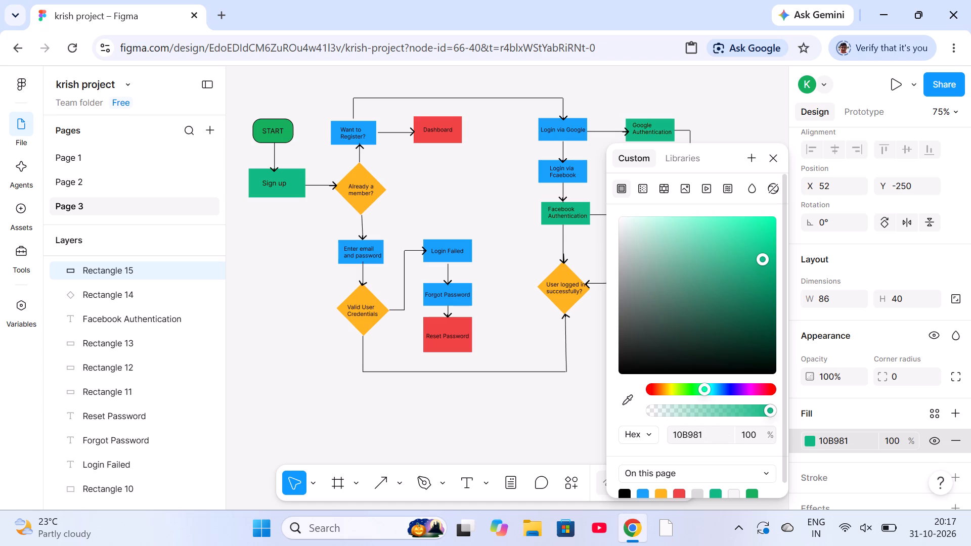
pyautogui.click(621, 439)
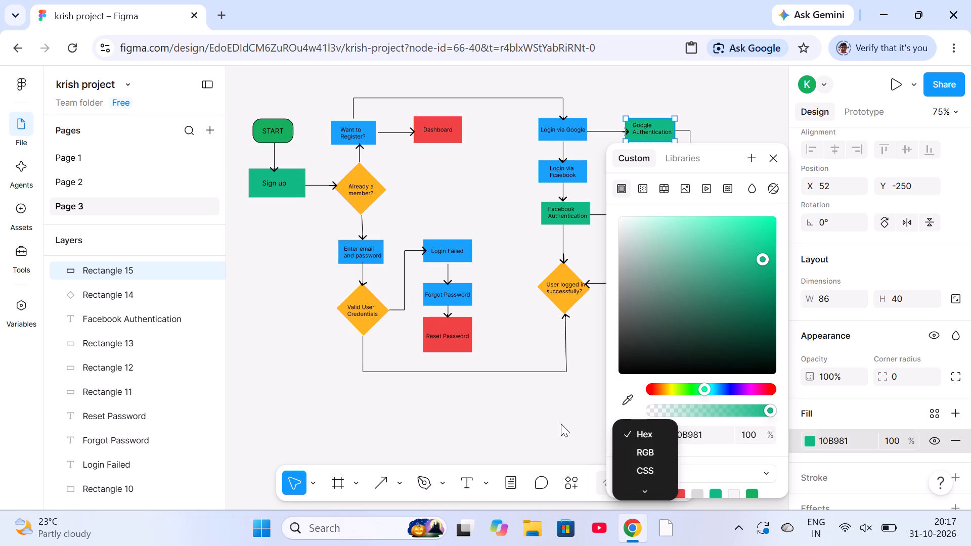
pyautogui.click(561, 424)
pyautogui.click(561, 424)
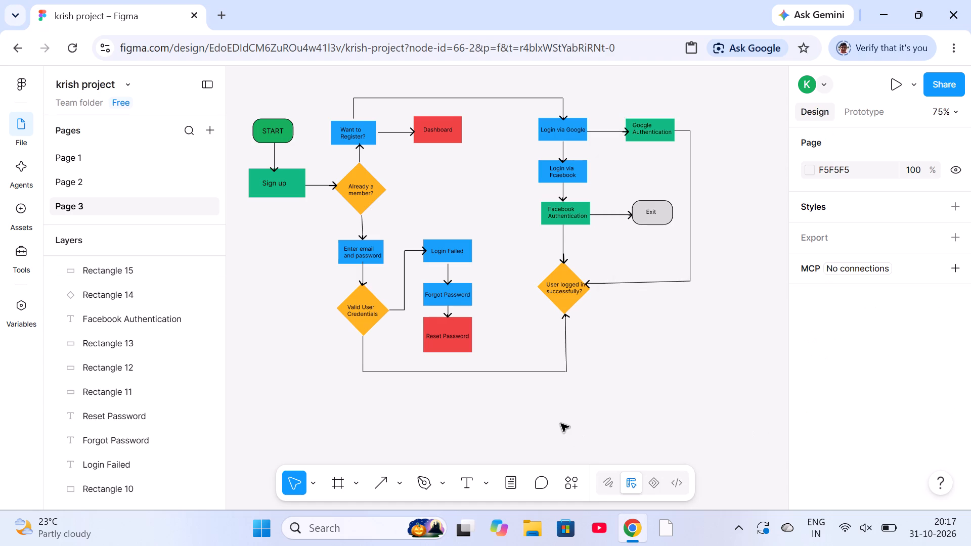
# Change the fill of the rounded Exit shape to red E12B2B.
pyautogui.click(664, 212)
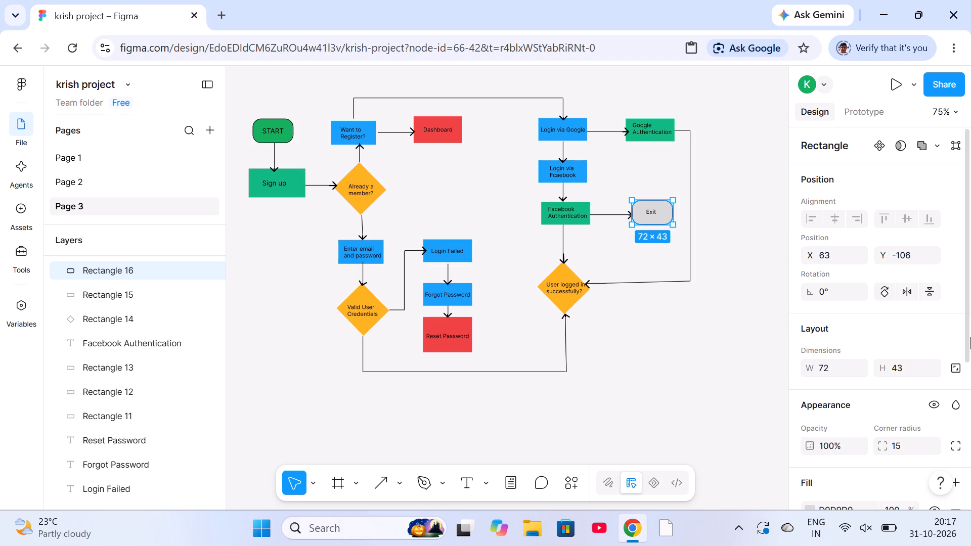
pyautogui.moveTo(970, 337); pyautogui.dragTo(970, 352)
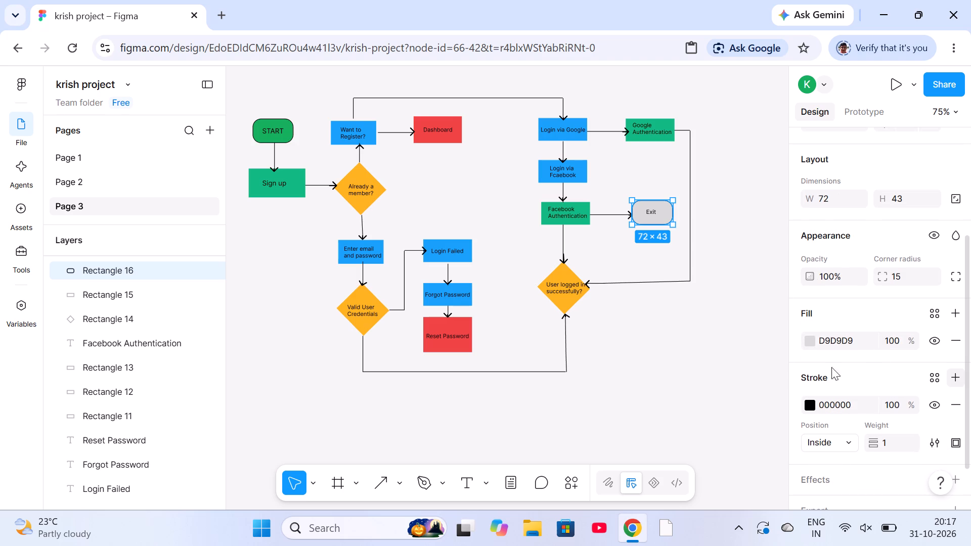
pyautogui.click(814, 339)
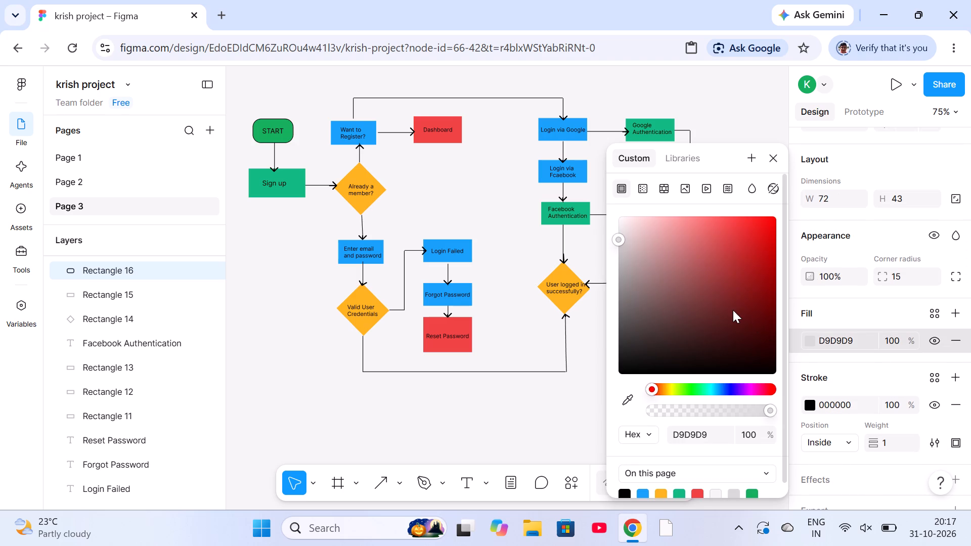
pyautogui.click(733, 310)
pyautogui.click(705, 268)
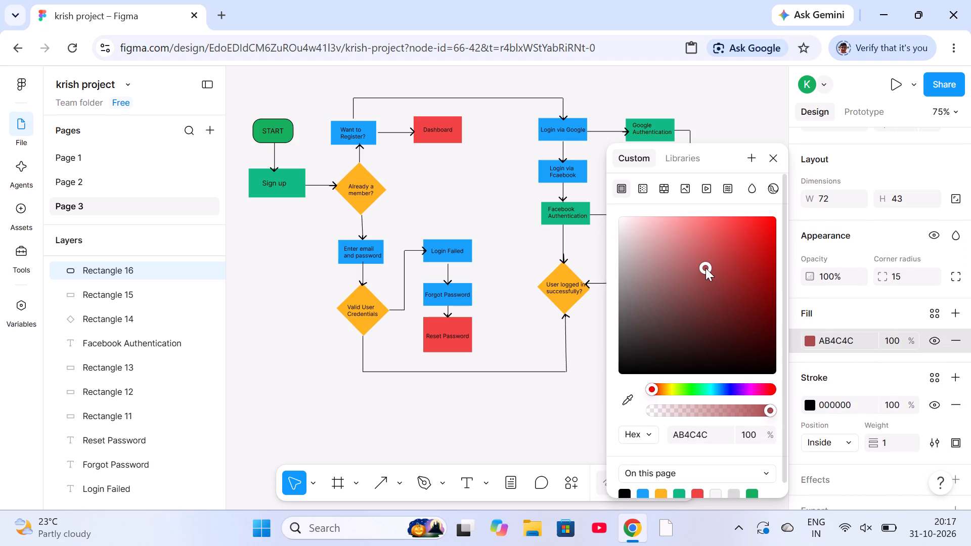
pyautogui.click(732, 269)
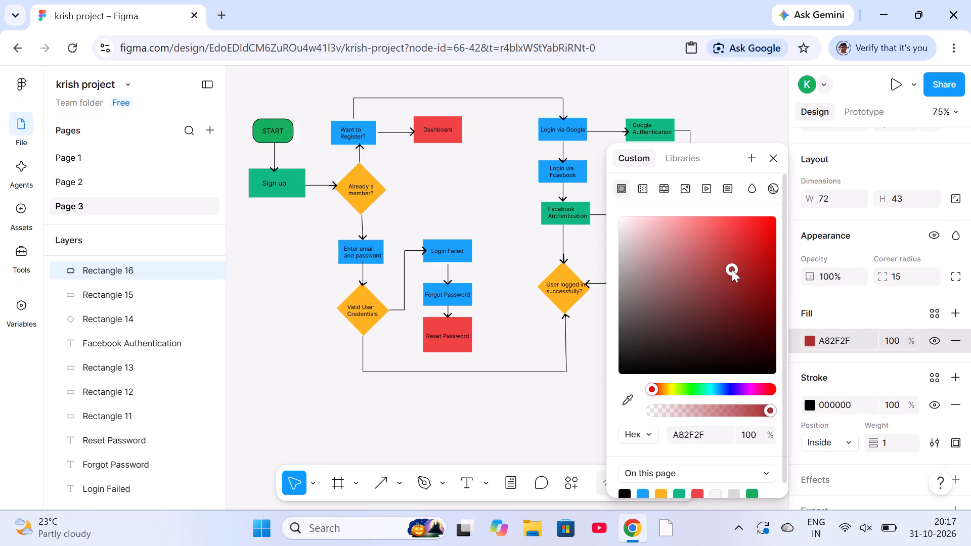
pyautogui.click(746, 235)
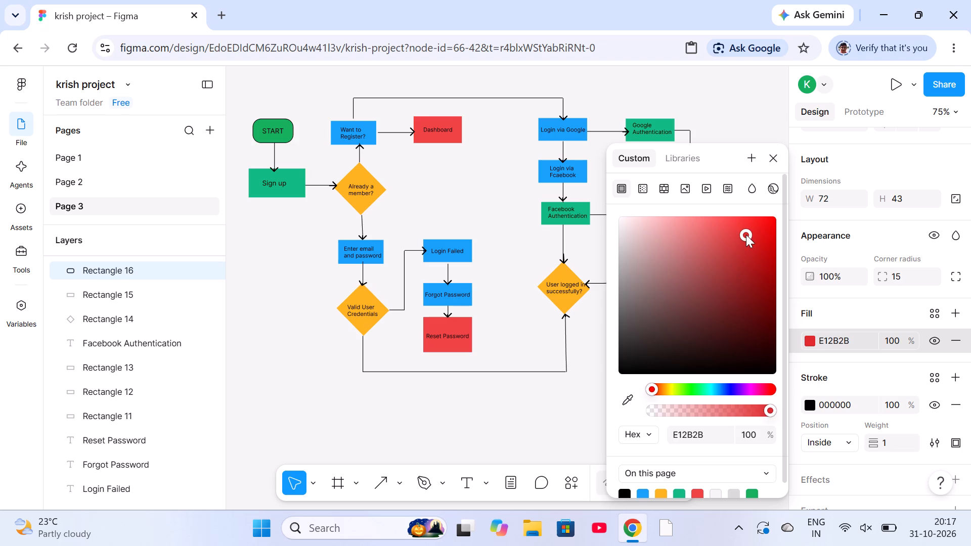
pyautogui.click(775, 160)
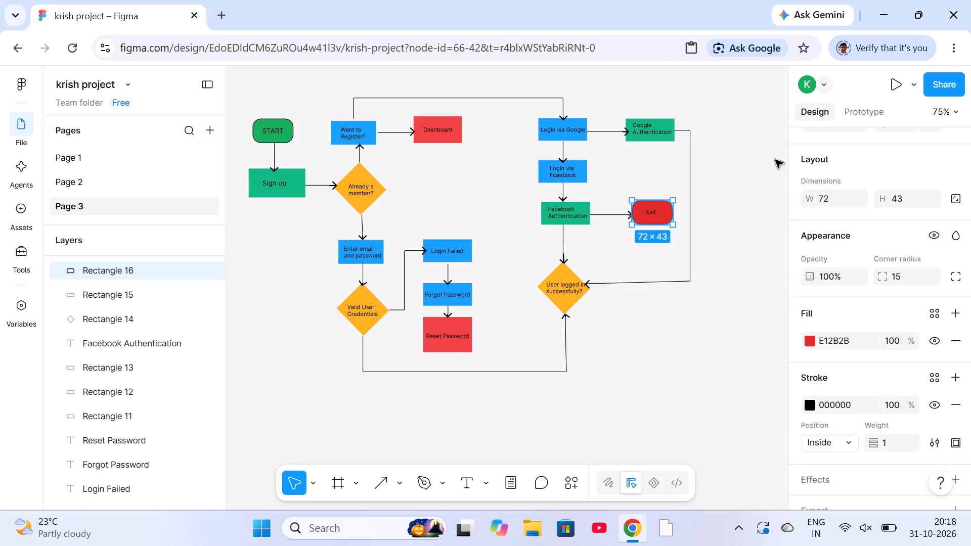
pyautogui.click(753, 199)
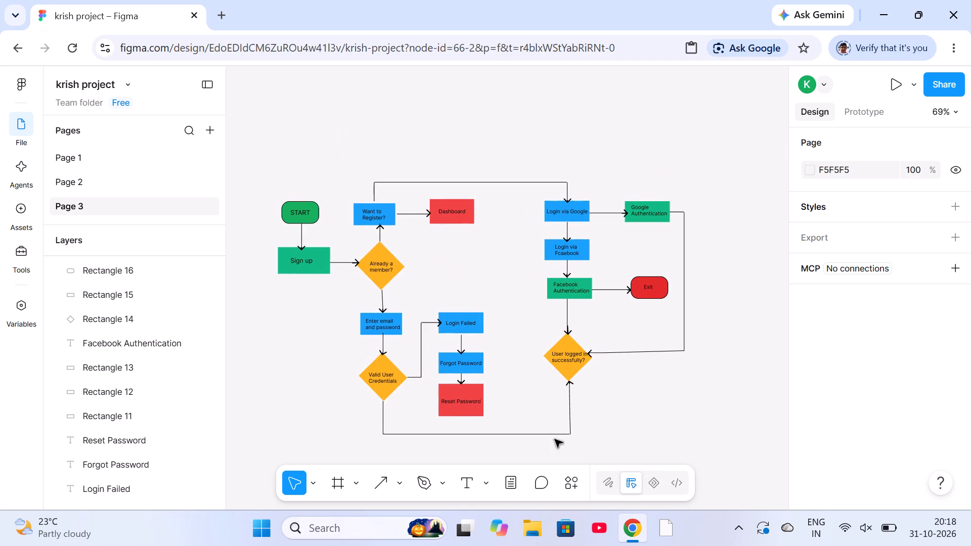
# Start a text object on empty canvas above the flowchart and set the font size to 128.
pyautogui.click(466, 477)
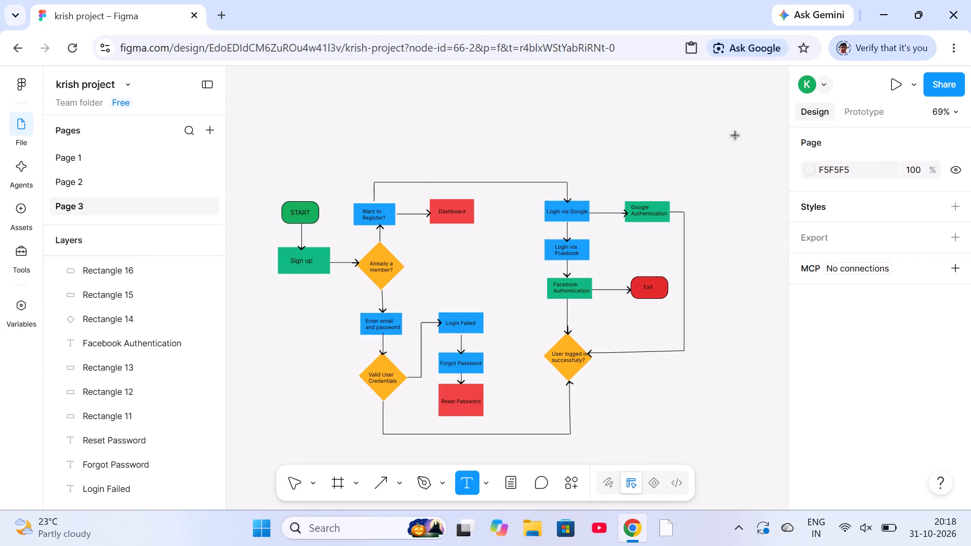
pyautogui.click(469, 483)
pyautogui.click(733, 152)
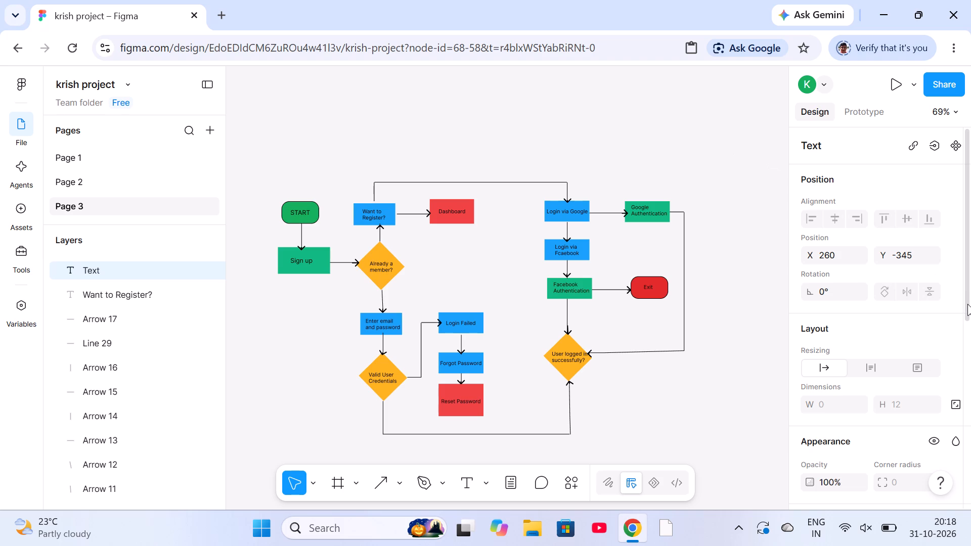
pyautogui.moveTo(967, 304); pyautogui.dragTo(970, 314)
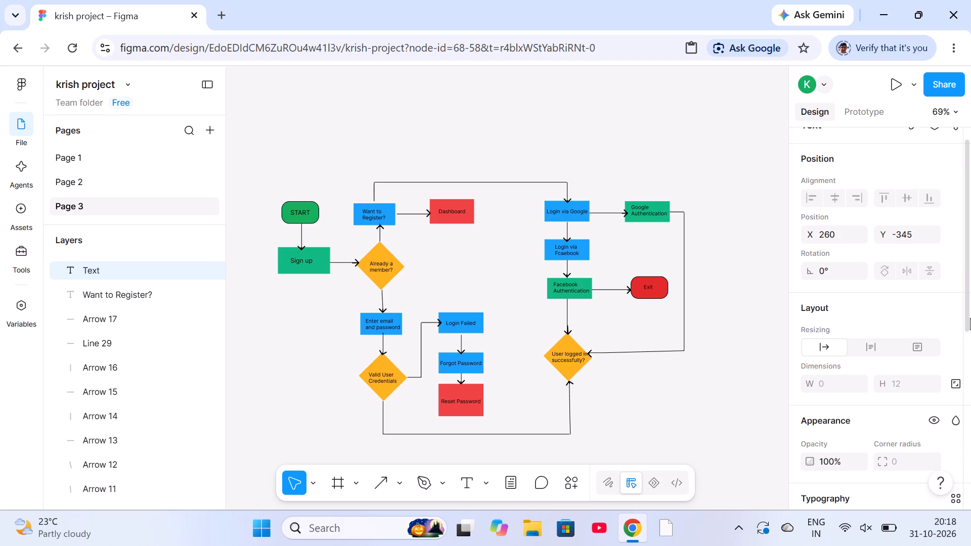
pyautogui.moveTo(970, 318); pyautogui.dragTo(970, 386)
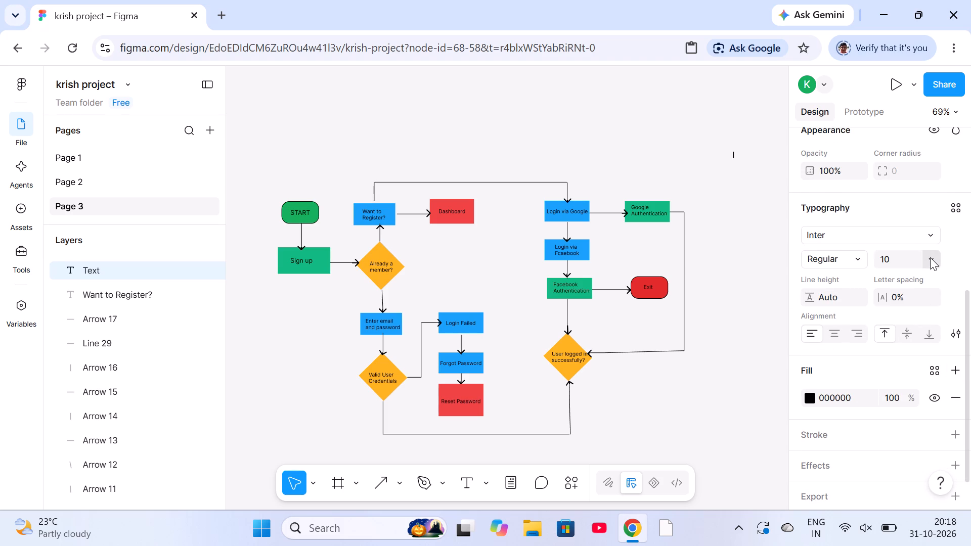
pyautogui.click(930, 257)
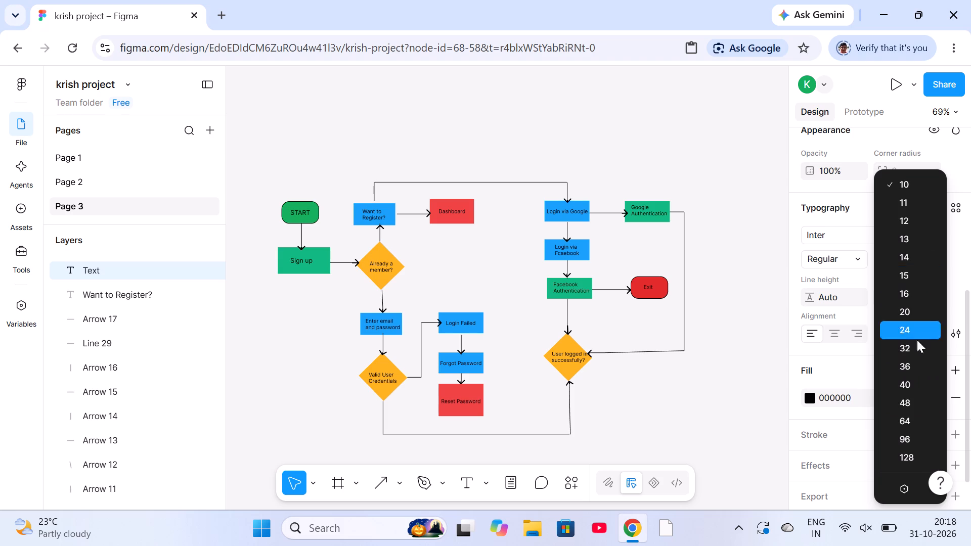
pyautogui.click(901, 453)
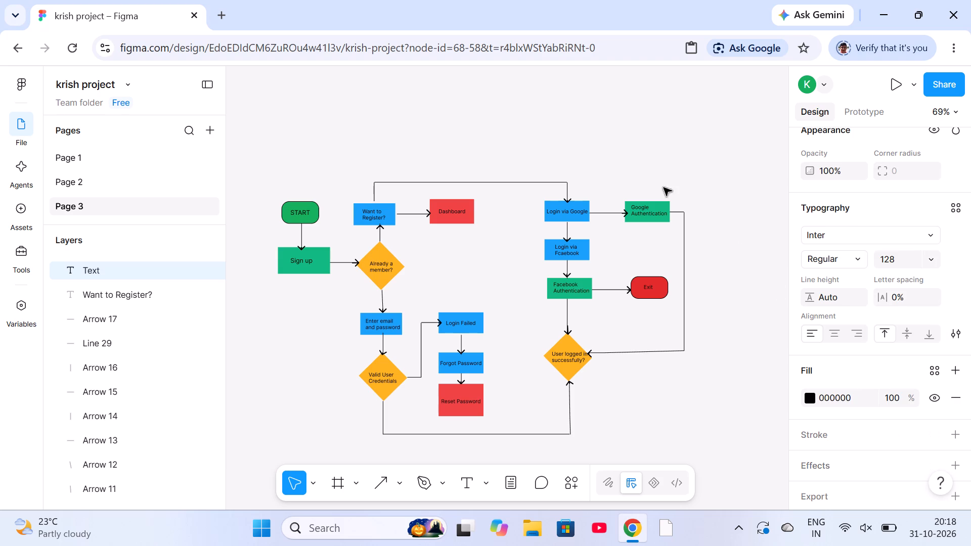
pyautogui.click(437, 104)
pyautogui.click(437, 104)
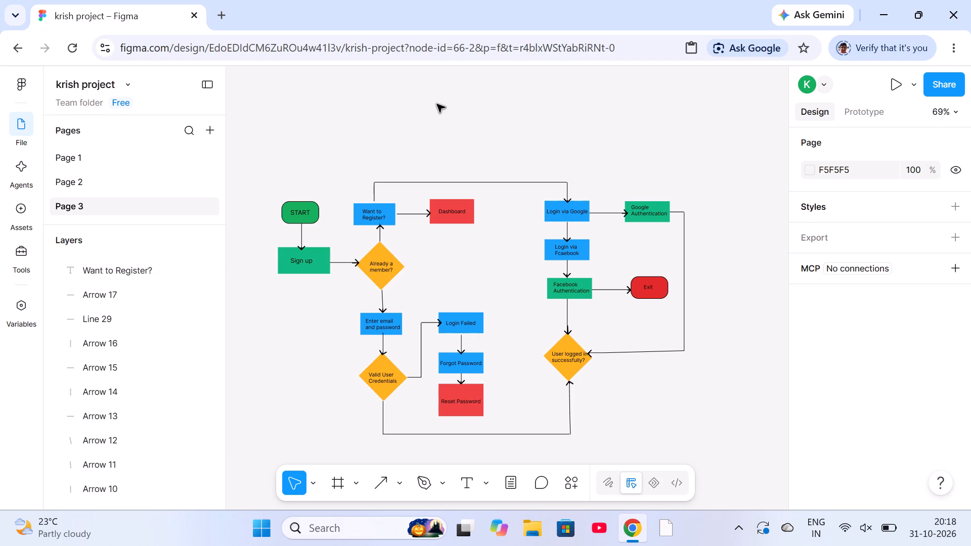
# Add the title text "USER FLOW" above the flowchart.
pyautogui.click(469, 484)
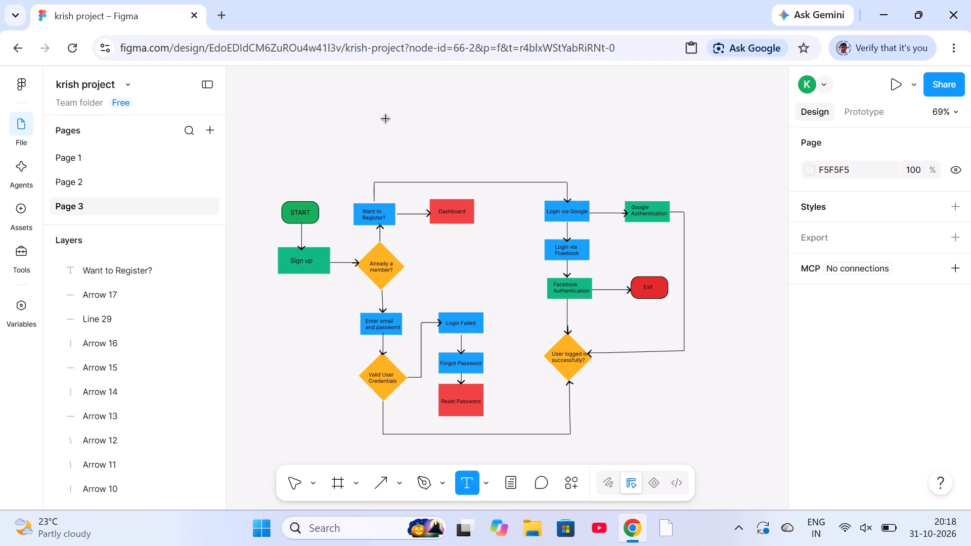
pyautogui.click(386, 119)
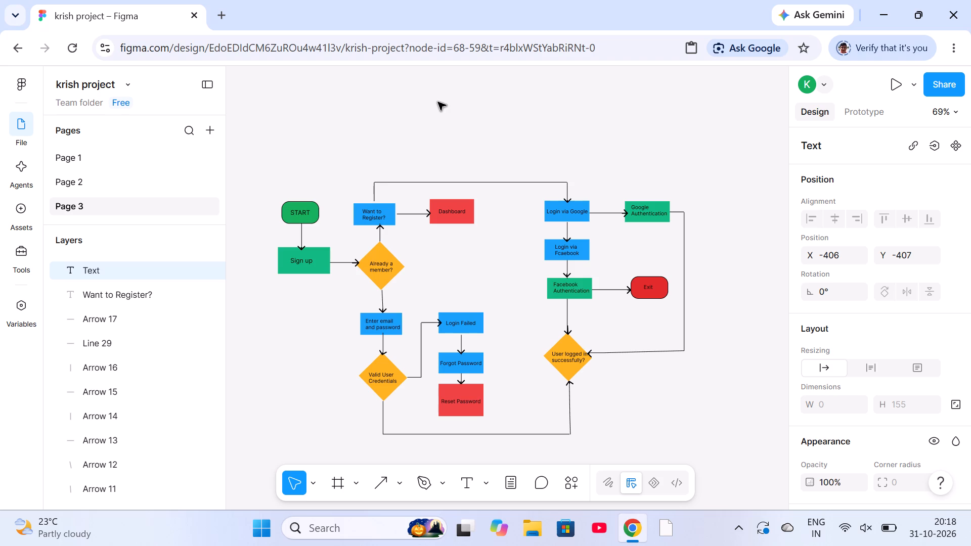
pyautogui.write('USER FLOW')
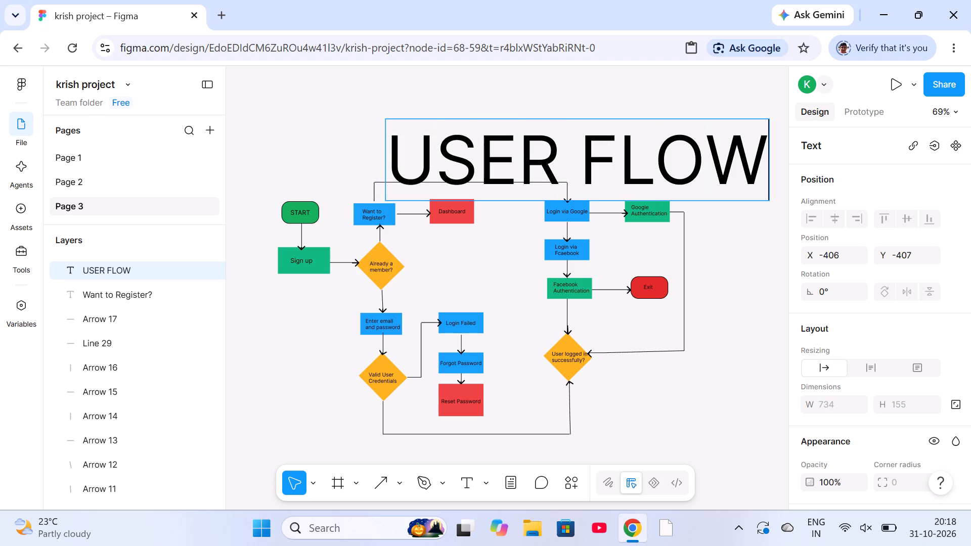
pyautogui.click(324, 105)
pyautogui.click(357, 122)
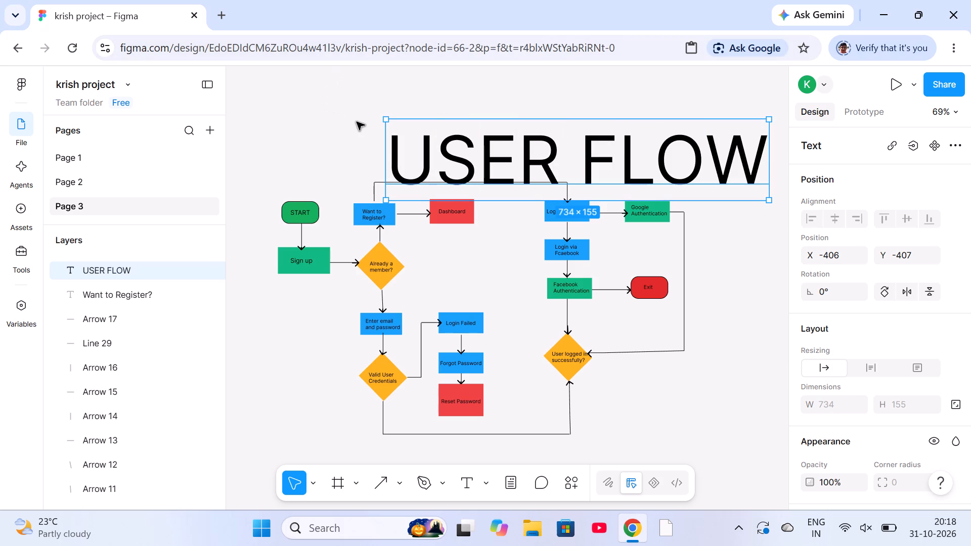
# Move the USER FLOW title clear above the flowchart, to about X -563, Y -512.
pyautogui.click(442, 157)
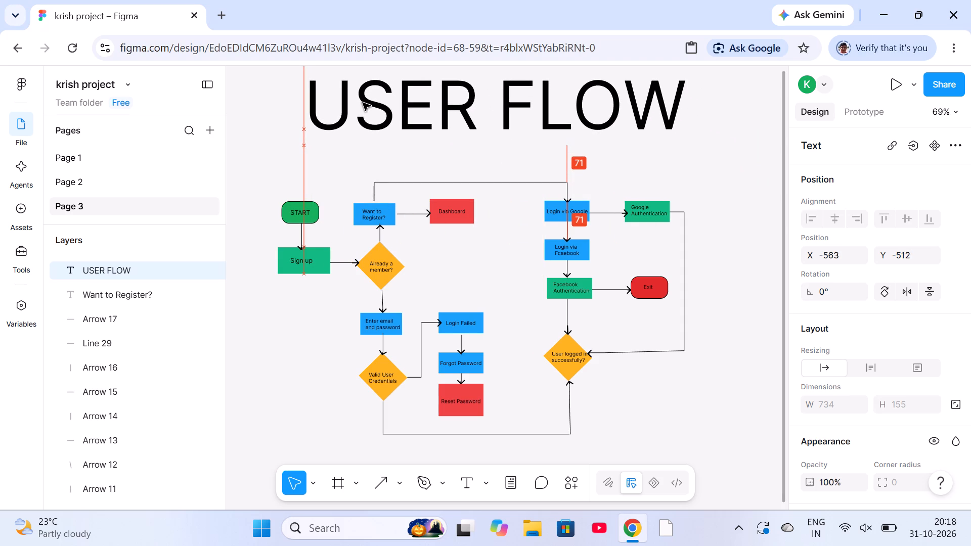
pyautogui.click(363, 103)
pyautogui.click(355, 158)
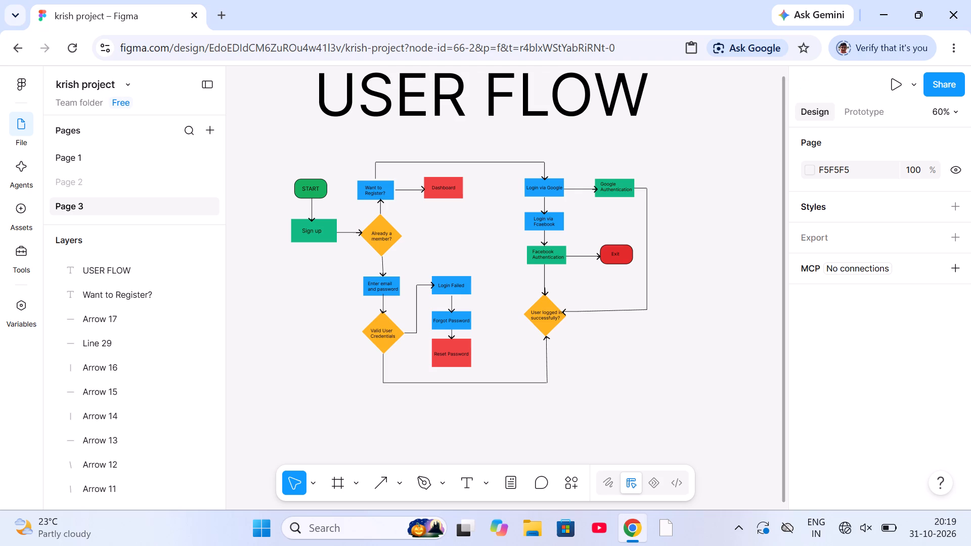
# Close the browser window.
pyautogui.click(958, 21)
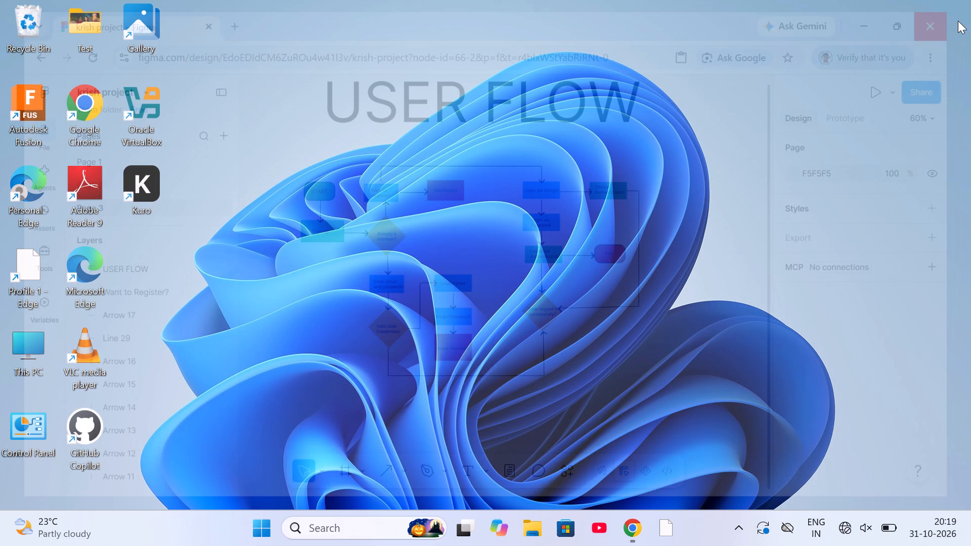